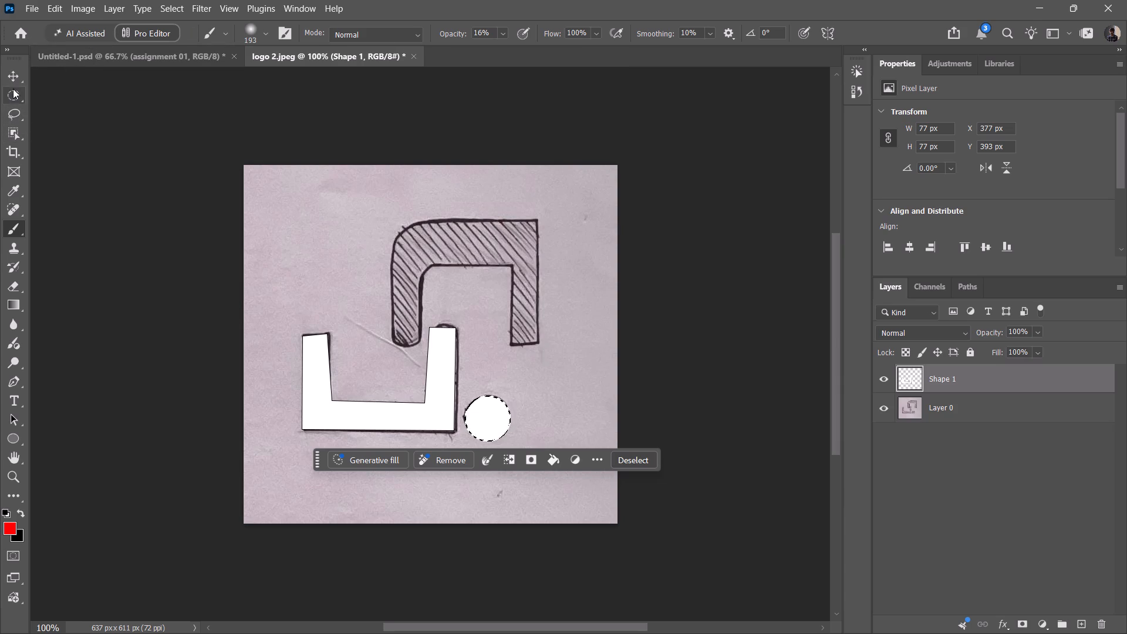
Select the white U-shape on the Shape 1 layer by magic-wanding its surroundings in add-to-selection mode and inverting the selection.
left_click(14, 135)
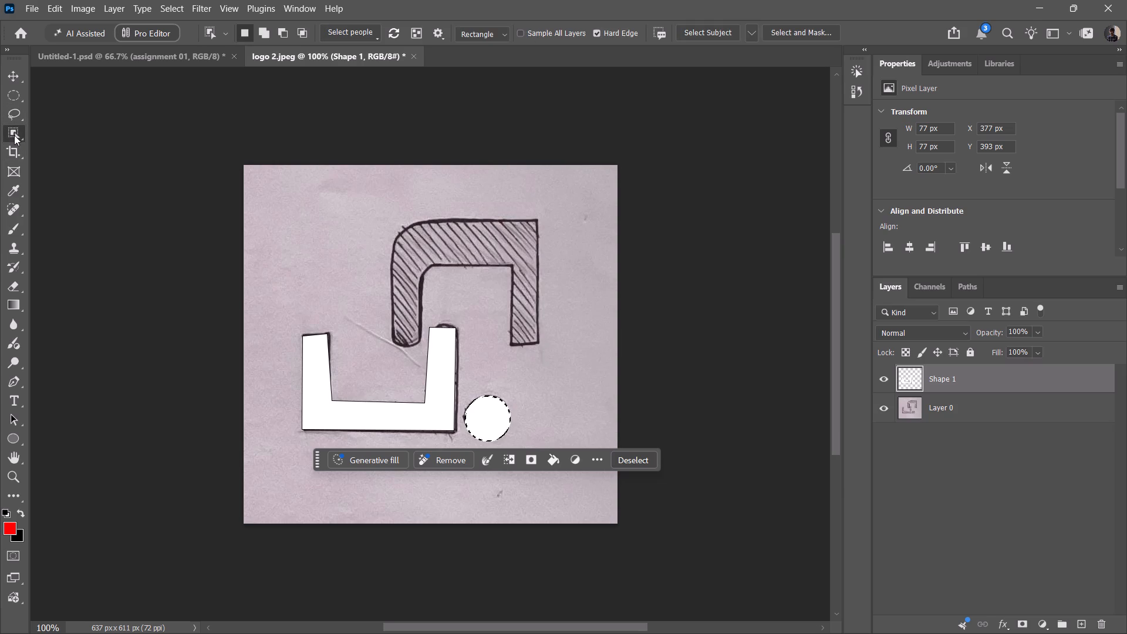
right_click(14, 135)
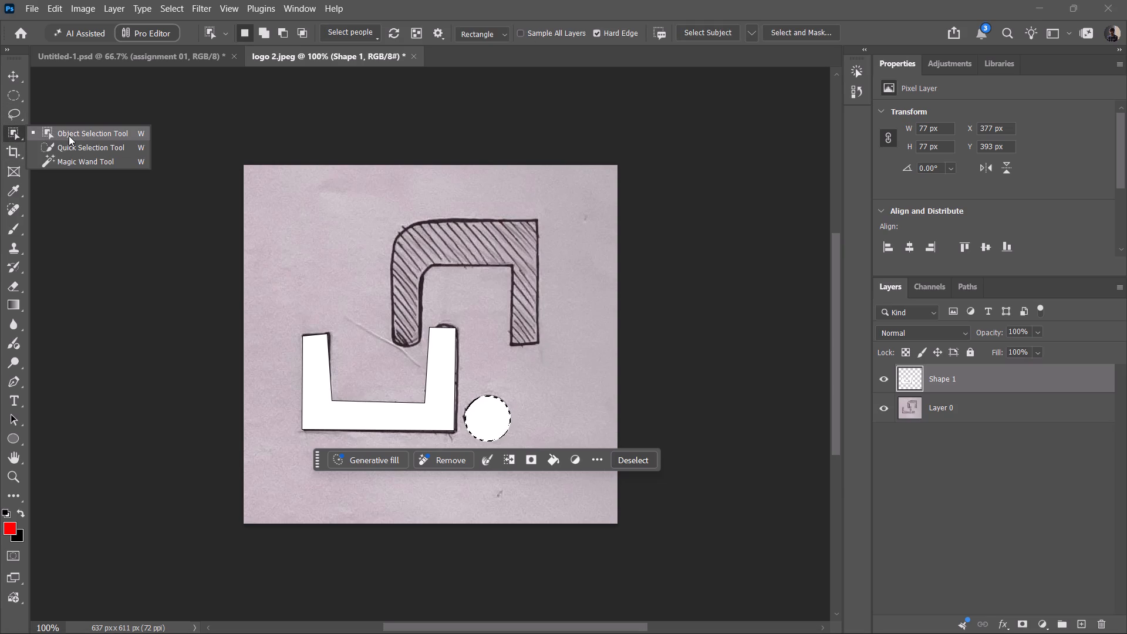
left_click(63, 136)
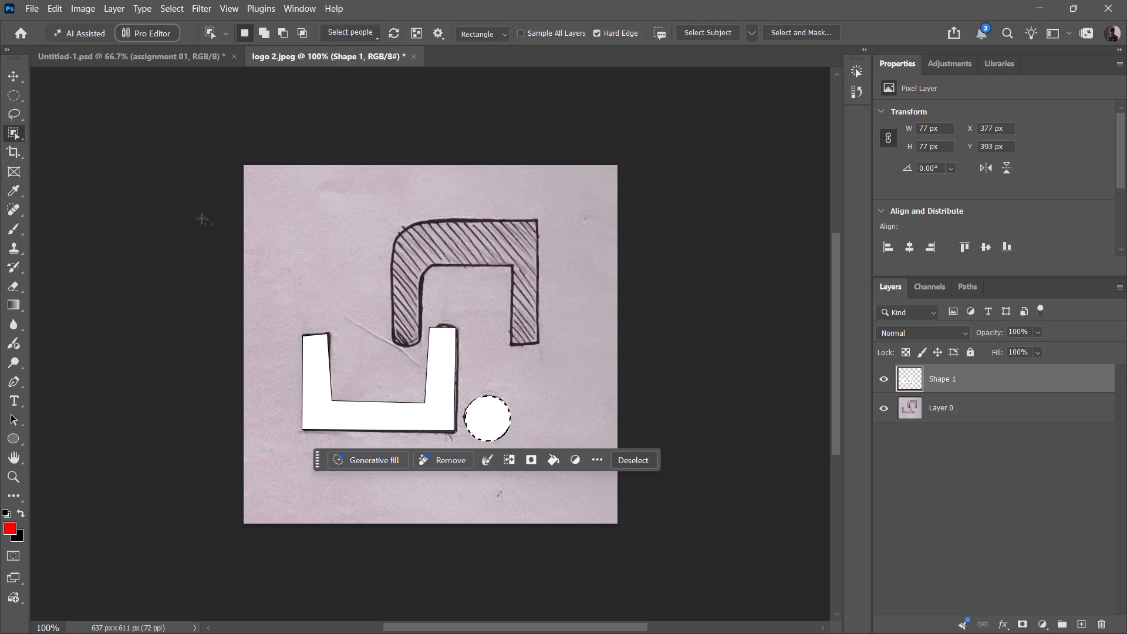
right_click(23, 130)
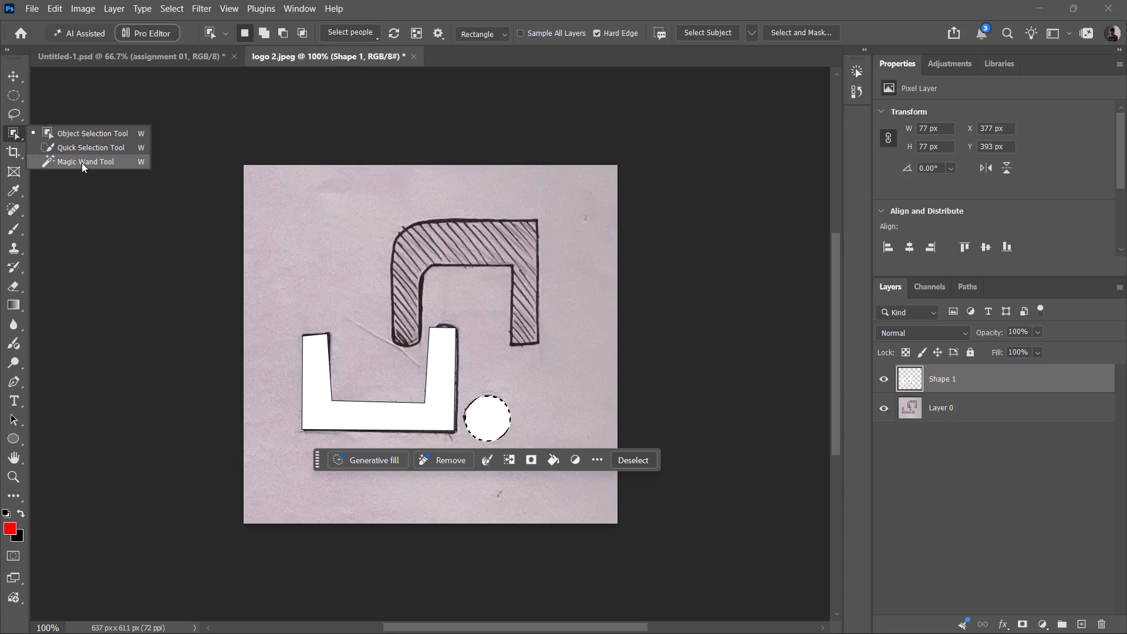
left_click(82, 163)
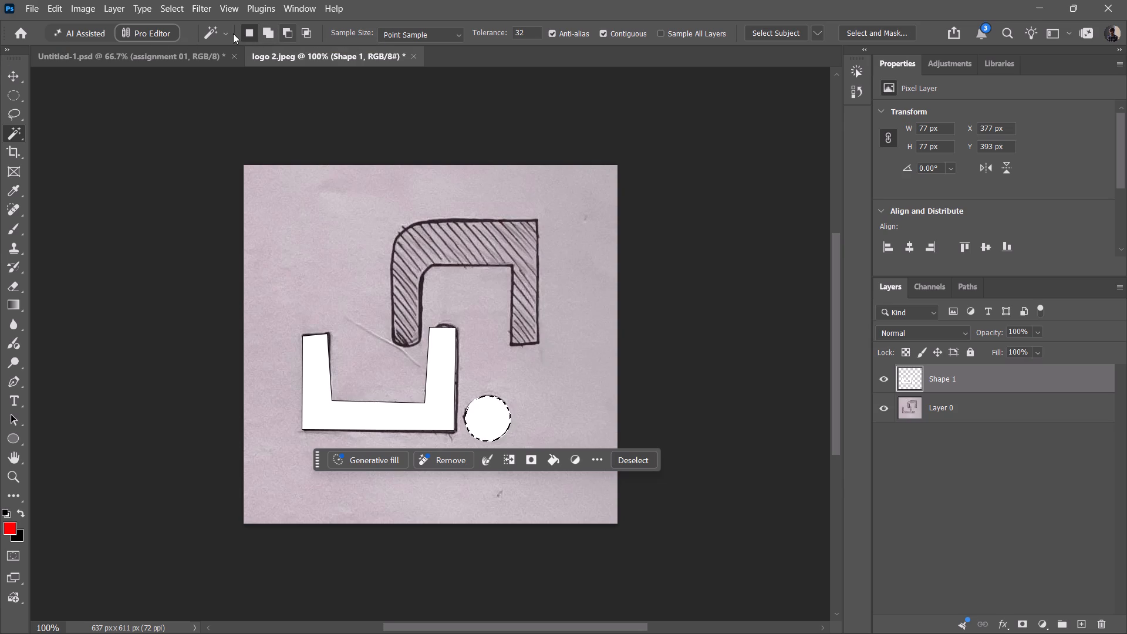
left_click(269, 39)
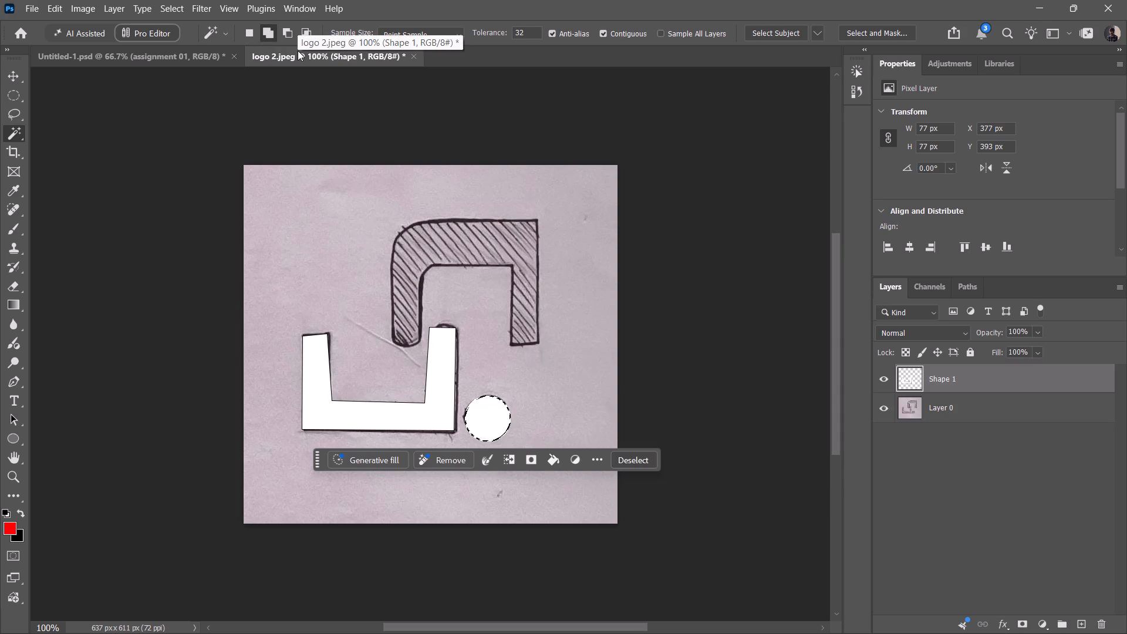
left_click(398, 222)
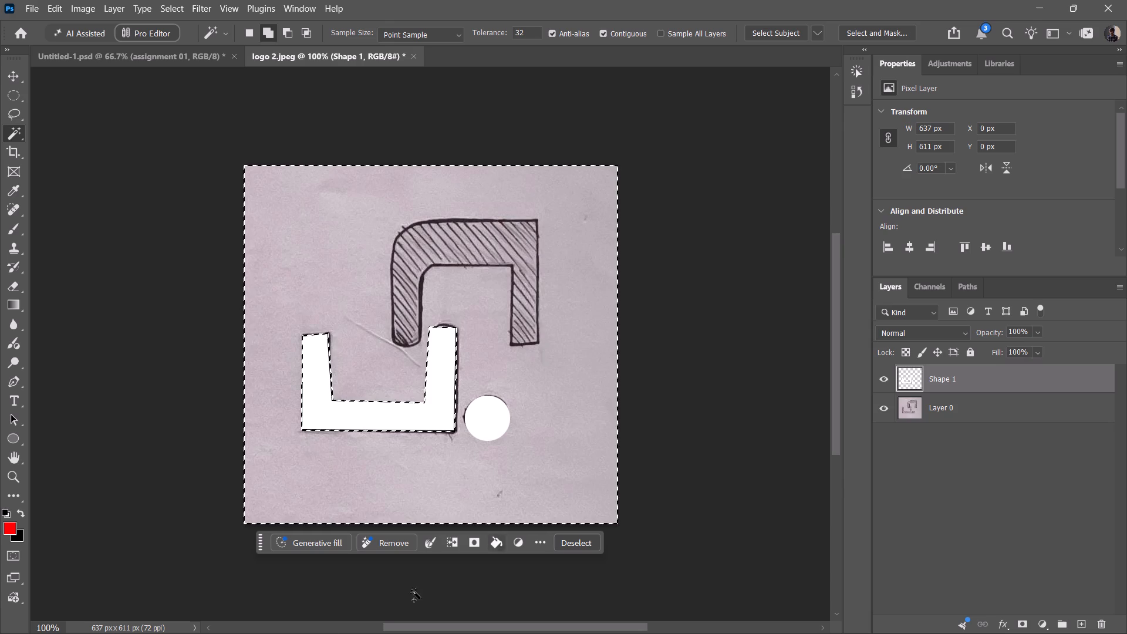
left_click(451, 541)
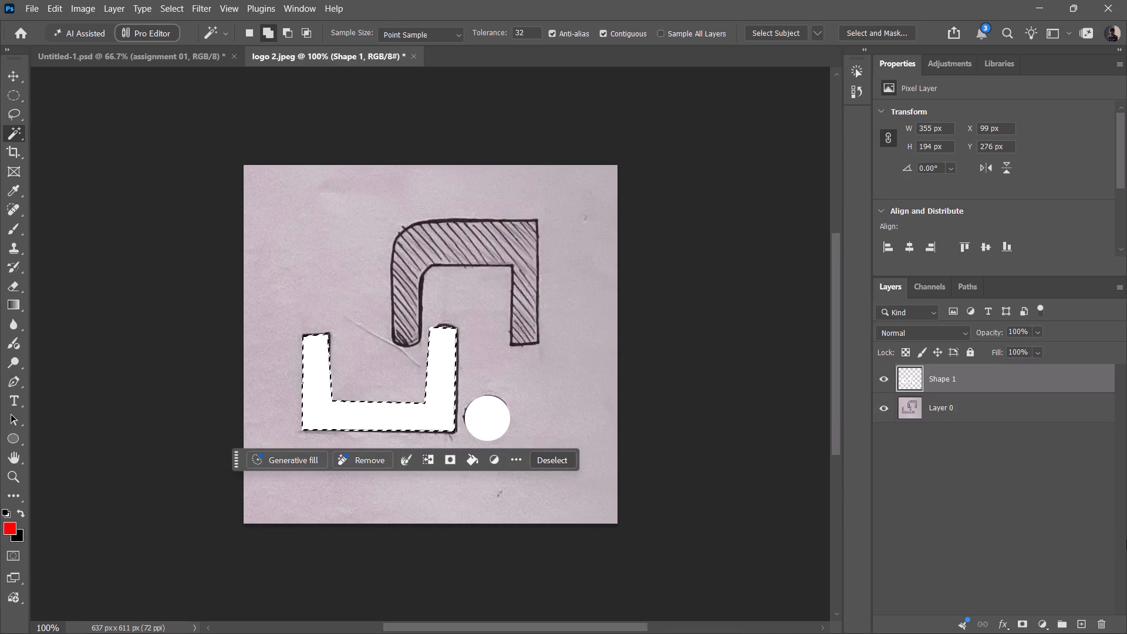
On Layer 0, add the dark outline of the upper hatched shape to the selection with the Magic Wand.
left_click(1003, 418)
left_click(473, 220)
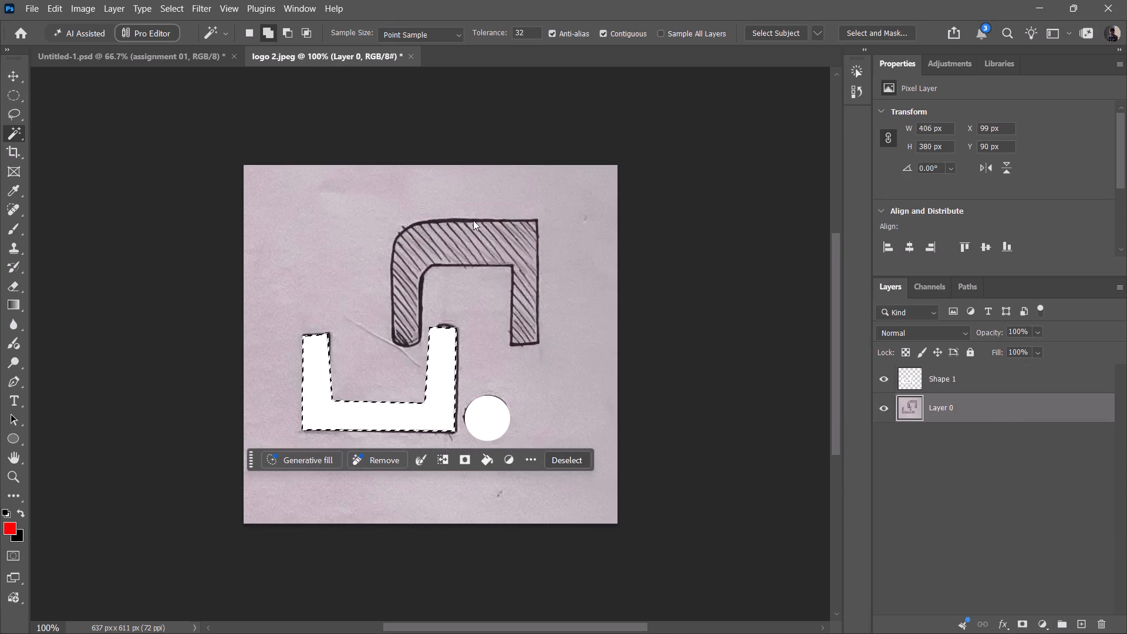
left_click(434, 223)
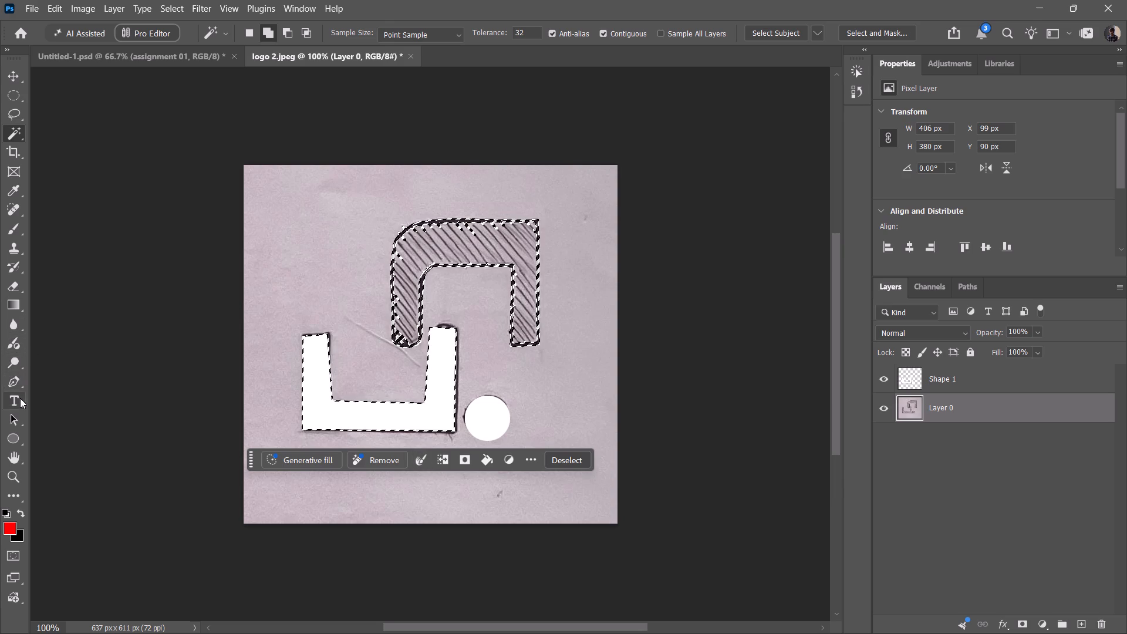
Brush red over the selected outline of the upper hatched shape on Layer 0 at 16% opacity.
scroll(13, 247, "down", 1)
key("b")
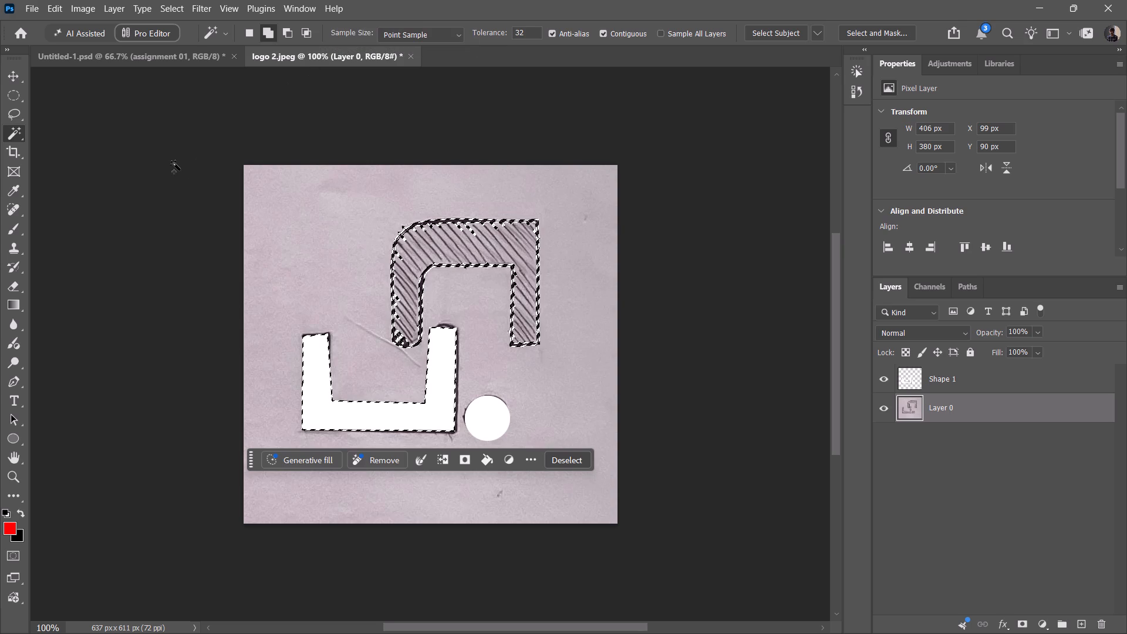
key("b")
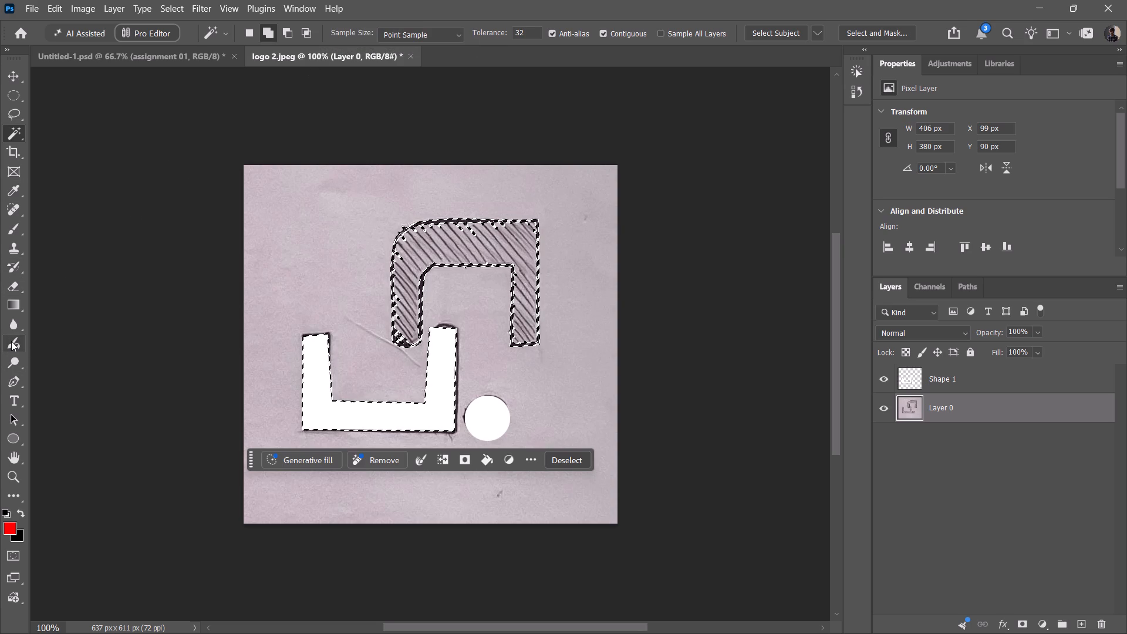
key("b")
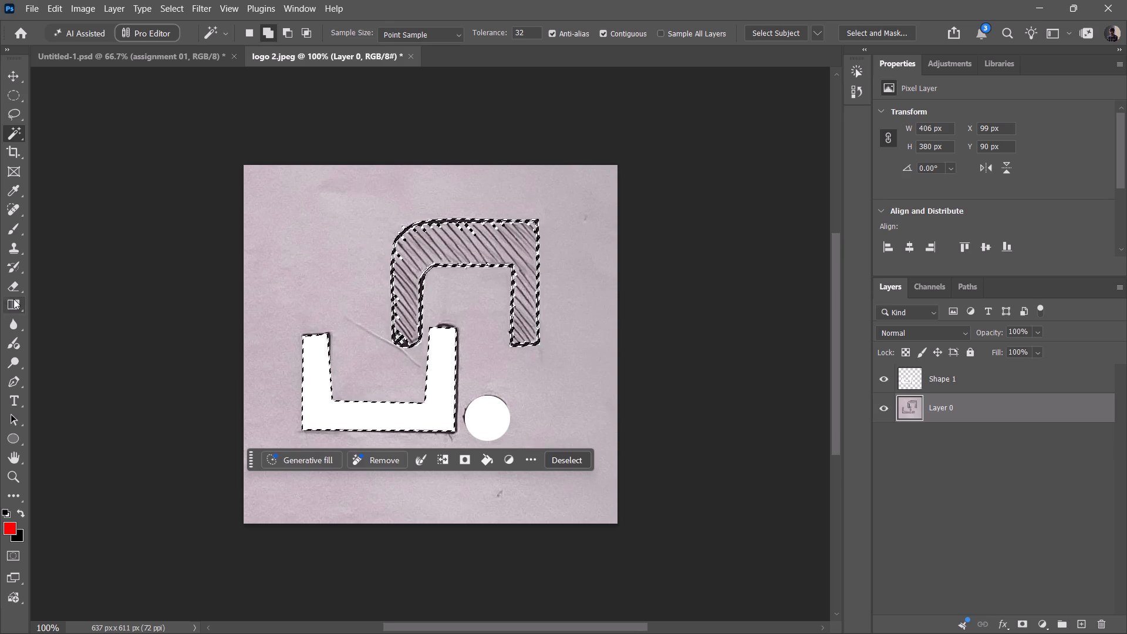
left_click(15, 226)
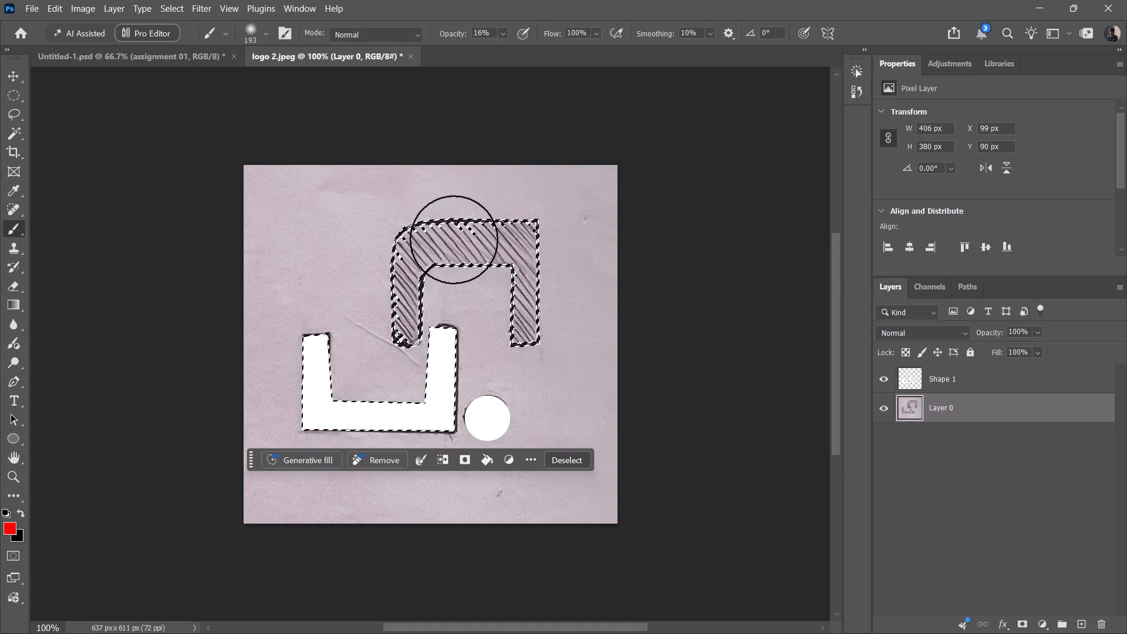
left_click_drag(454, 240, 470, 236)
left_click_drag(470, 236, 391, 26)
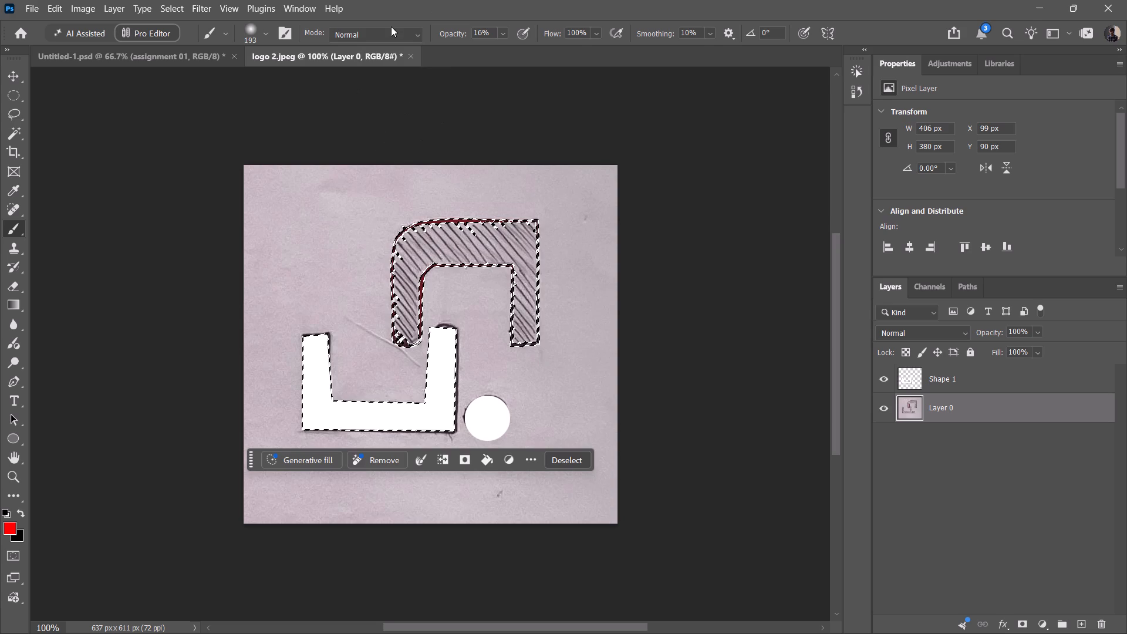
scroll(201, 35, "right", 1)
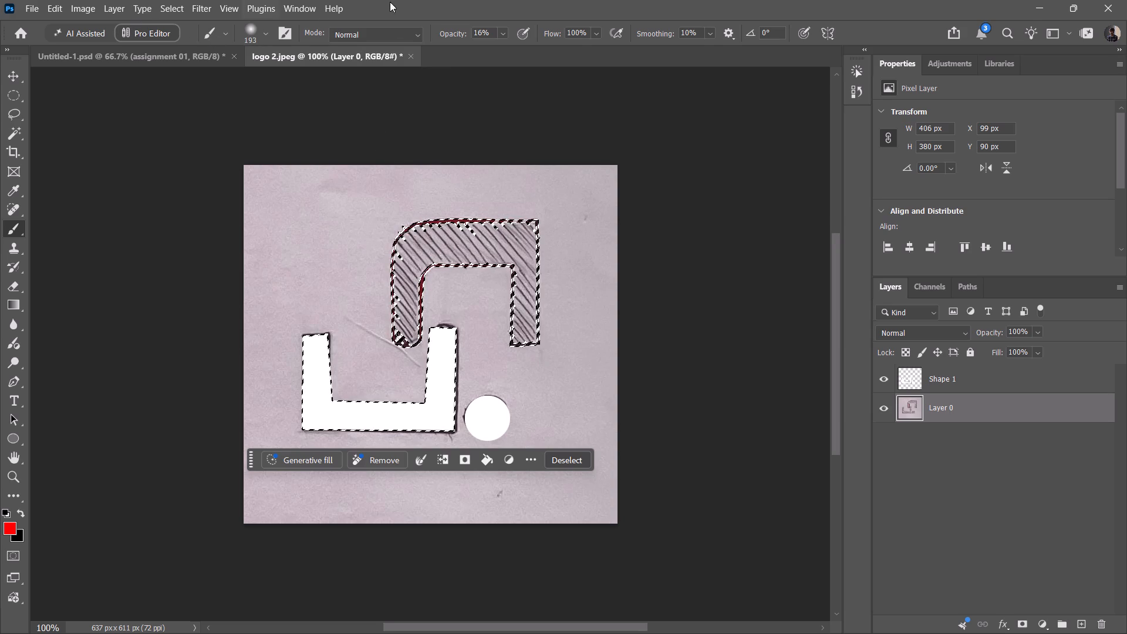
scroll(390, 2, "right", 1)
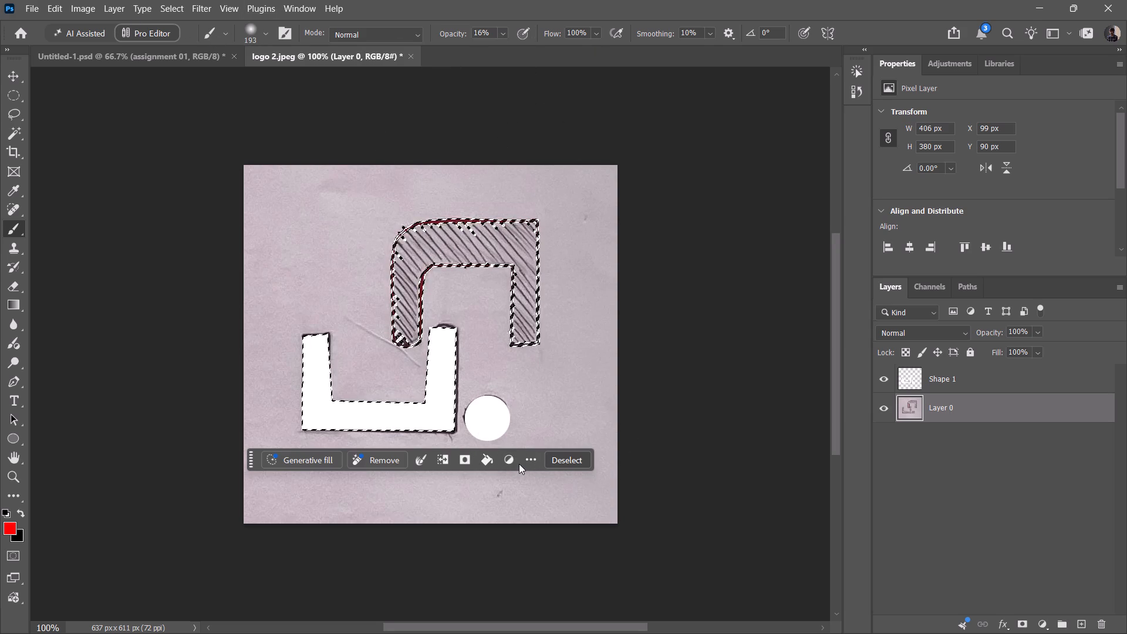
Set the foreground colour to white (ffffff) and brush over the hatched shape's selected outline on Layer 0.
left_click(15, 522)
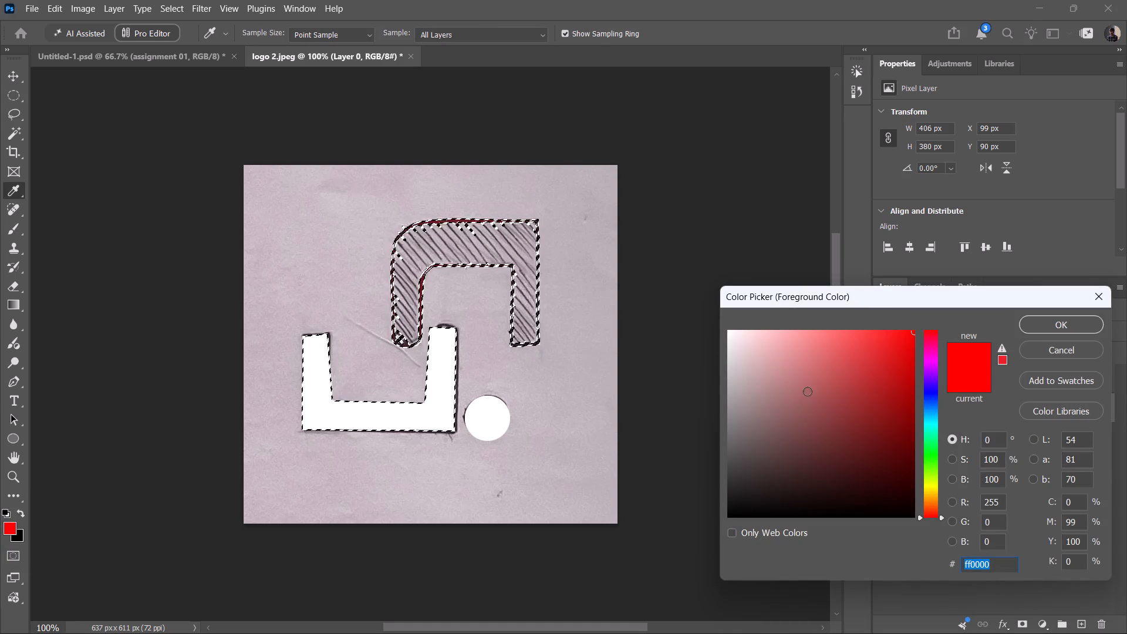
left_click_drag(781, 369, 607, 285)
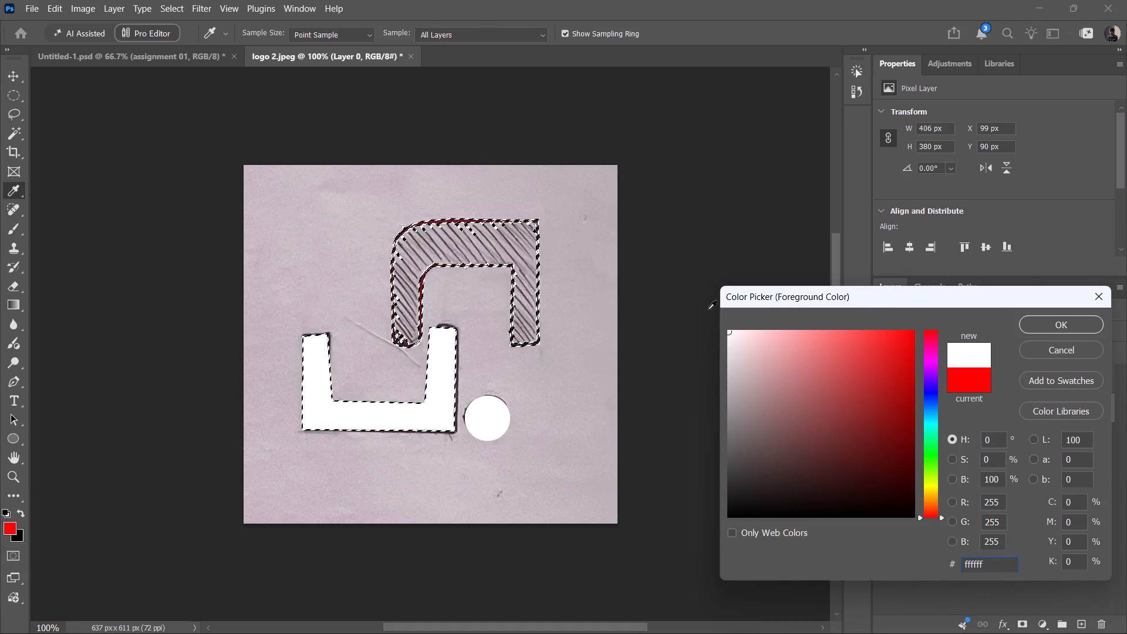
left_click(1048, 322)
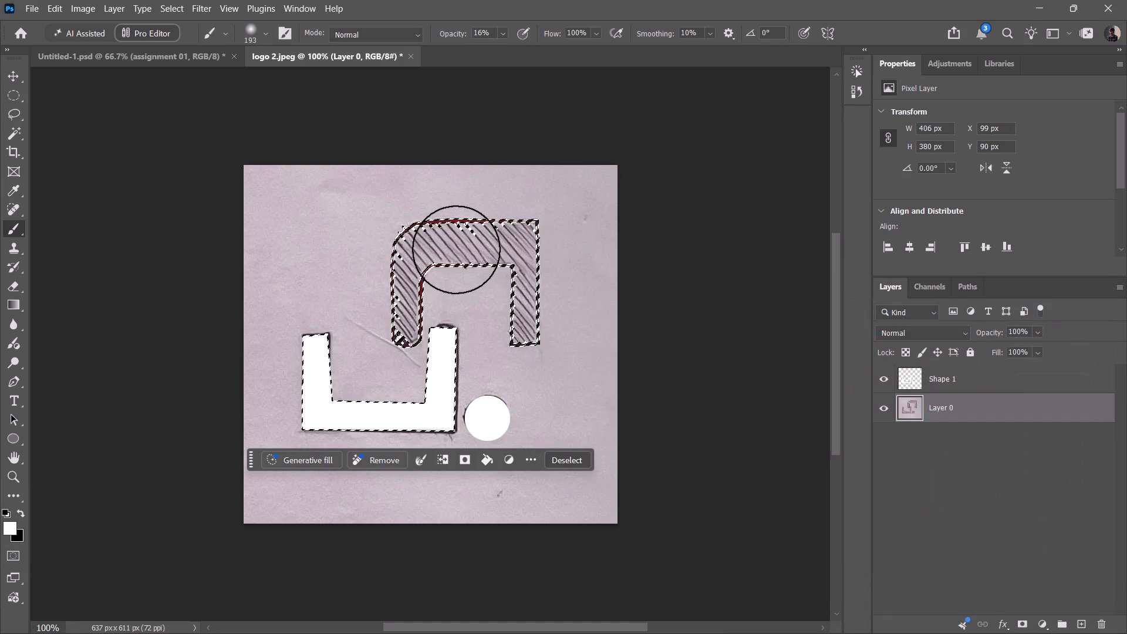
left_click_drag(455, 250, 439, 240)
scroll(257, 341, "down", 1)
left_click_drag(439, 240, 507, 225)
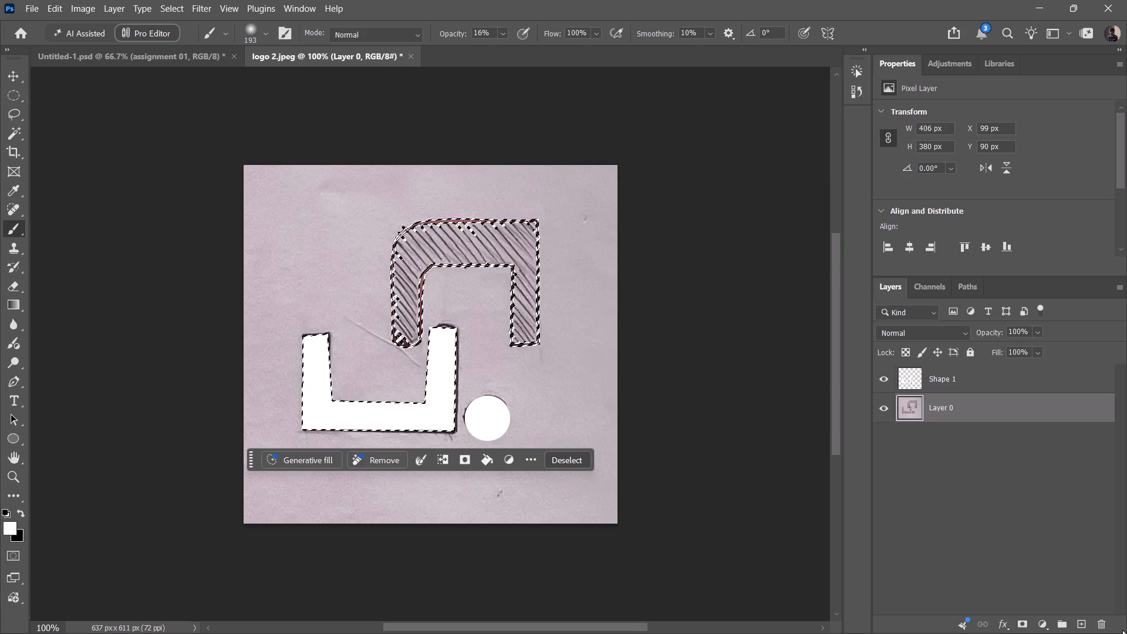
Add a new layer above Layer 0 and brush white over the upper hatched shape's selected outline at 16% opacity.
left_click(1080, 619)
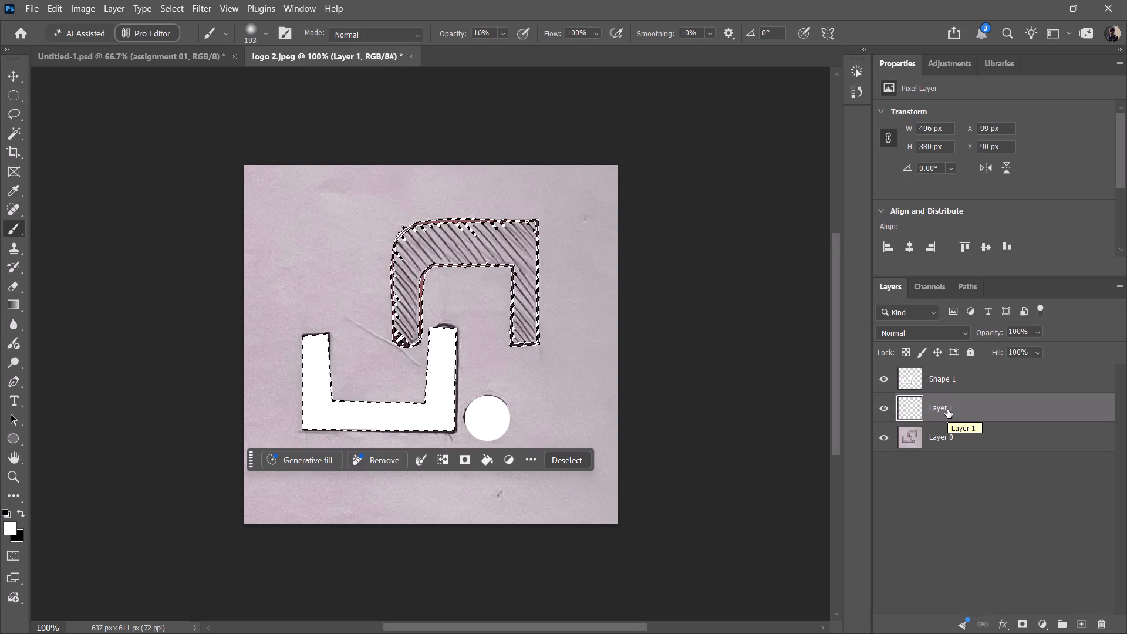
left_click_drag(463, 251, 411, 255)
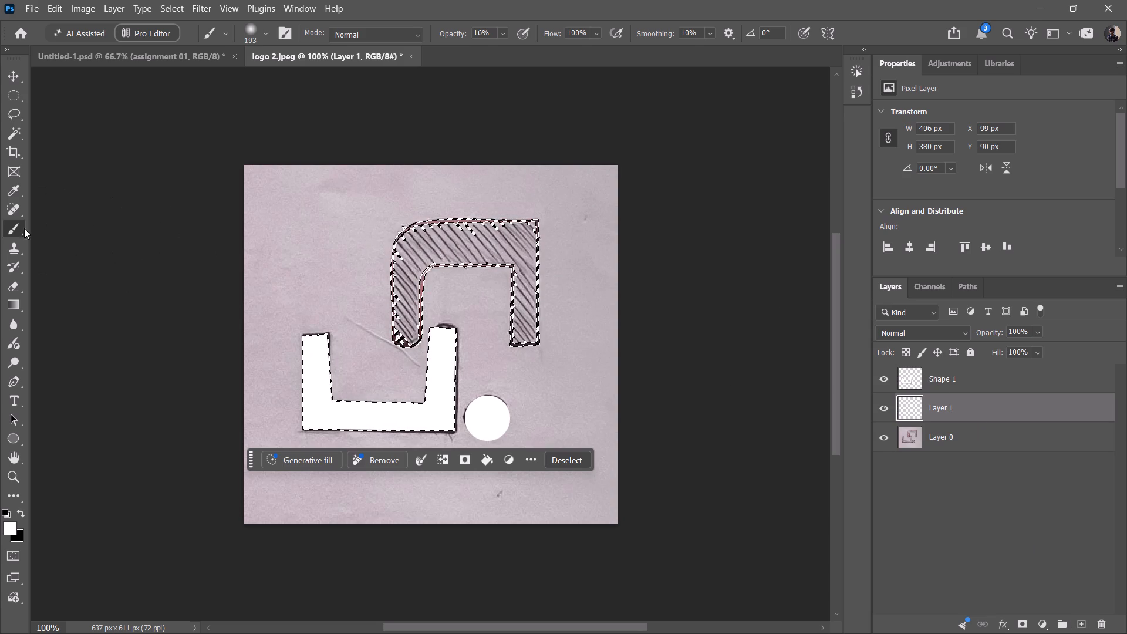
left_click(15, 223)
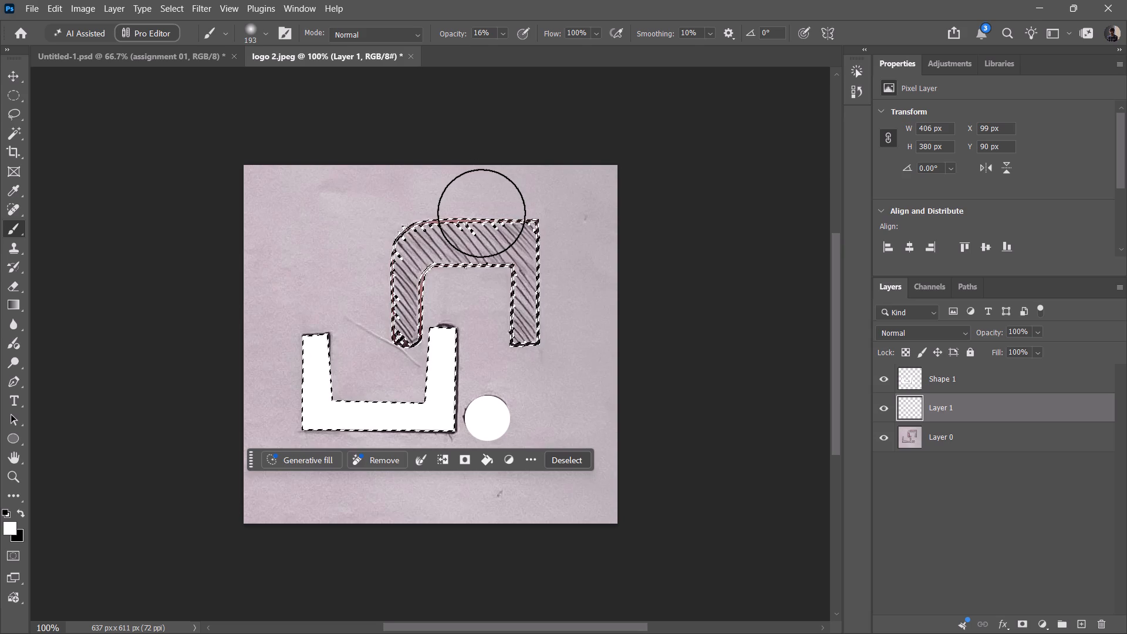
left_click_drag(481, 213, 441, 254)
left_click_drag(441, 254, 444, 349)
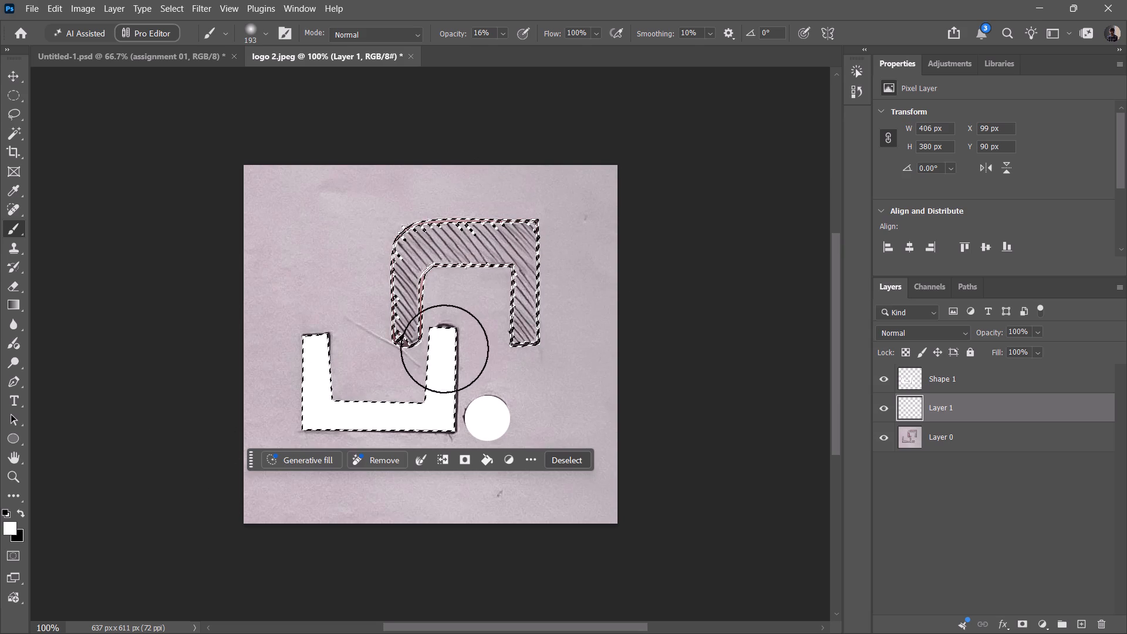
left_click_drag(444, 349, 464, 311)
left_click_drag(464, 311, 424, 268)
left_click_drag(424, 268, 448, 255)
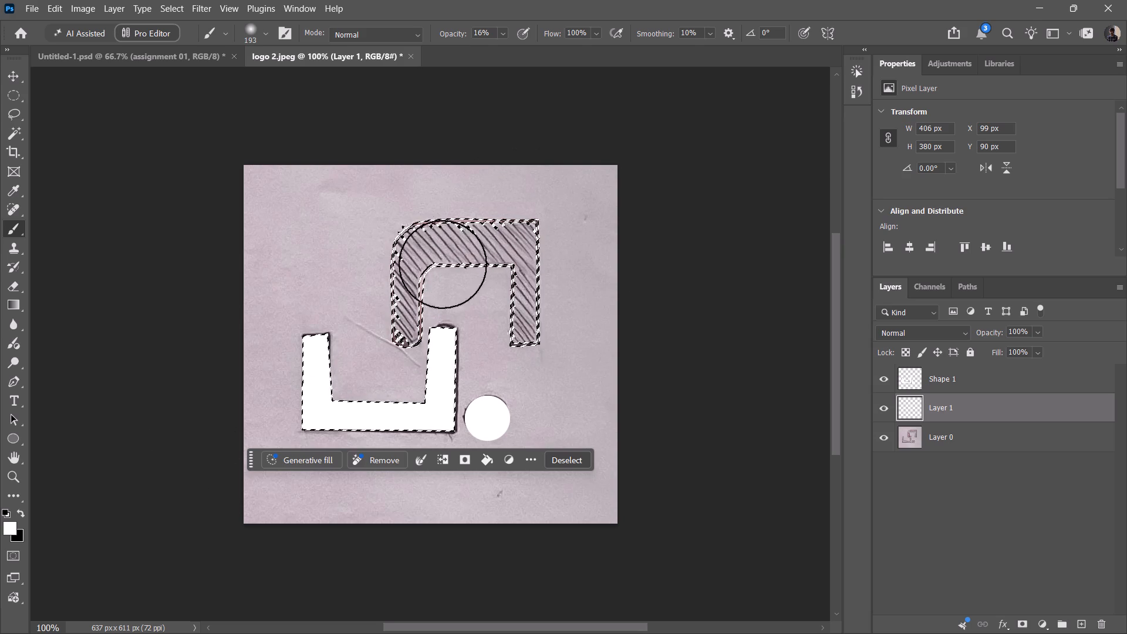
left_click_drag(443, 264, 453, 264)
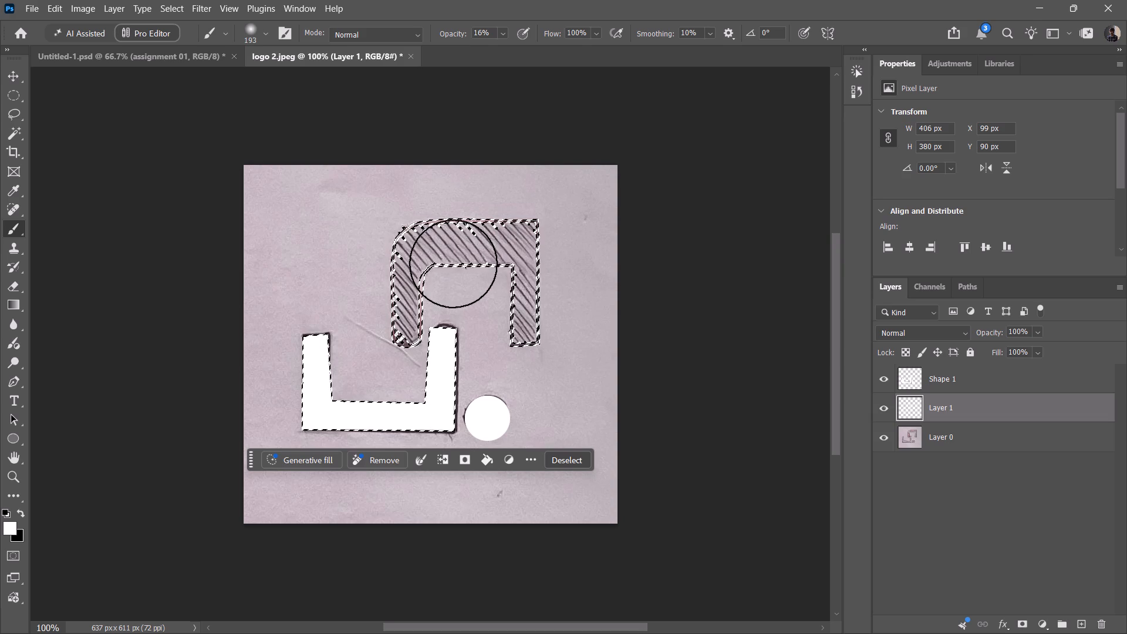
Brush white at 16% opacity over the top, inner edge and legs of the hatched shape's selected outline on Layer 1.
scroll(453, 264, "down", 1)
scroll(455, 250, "up", 2, "ctrl")
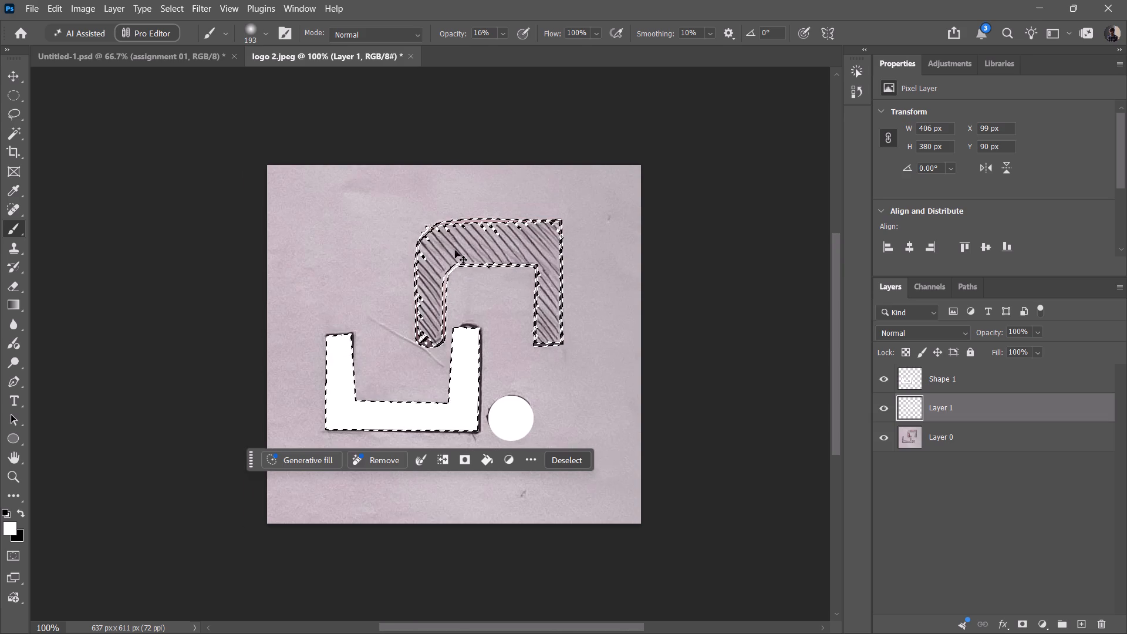
scroll(455, 250, "up", 9, "ctrl")
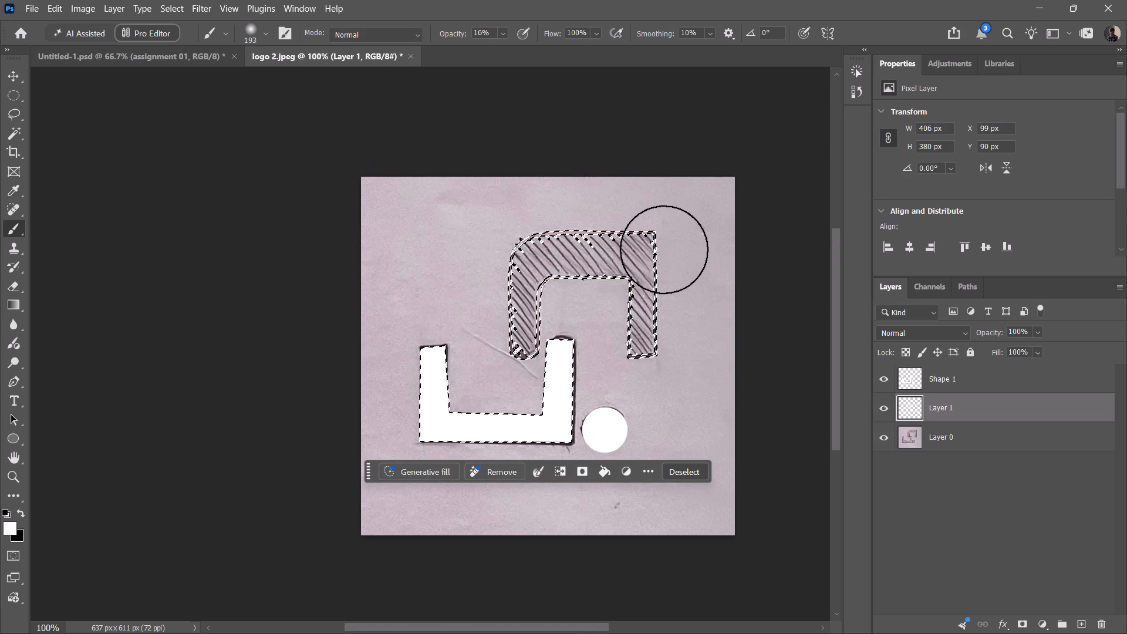
scroll(664, 249, "up", 2, "ctrl")
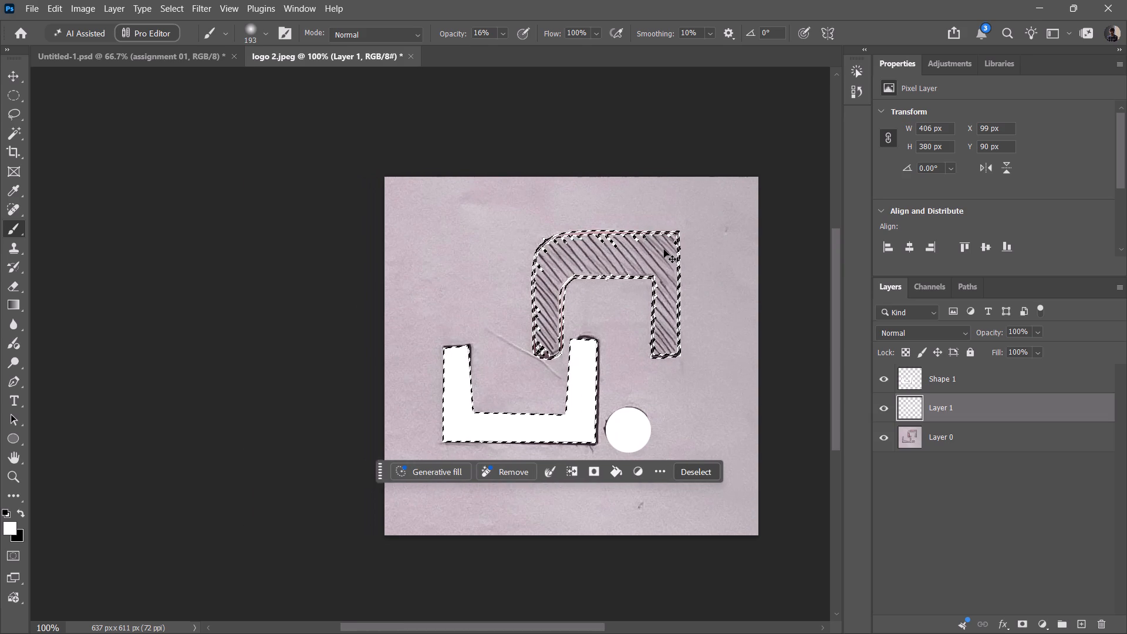
scroll(664, 249, "up", 2, "ctrl")
scroll(664, 249, "down", 1, "ctrl")
scroll(664, 249, "right", 1)
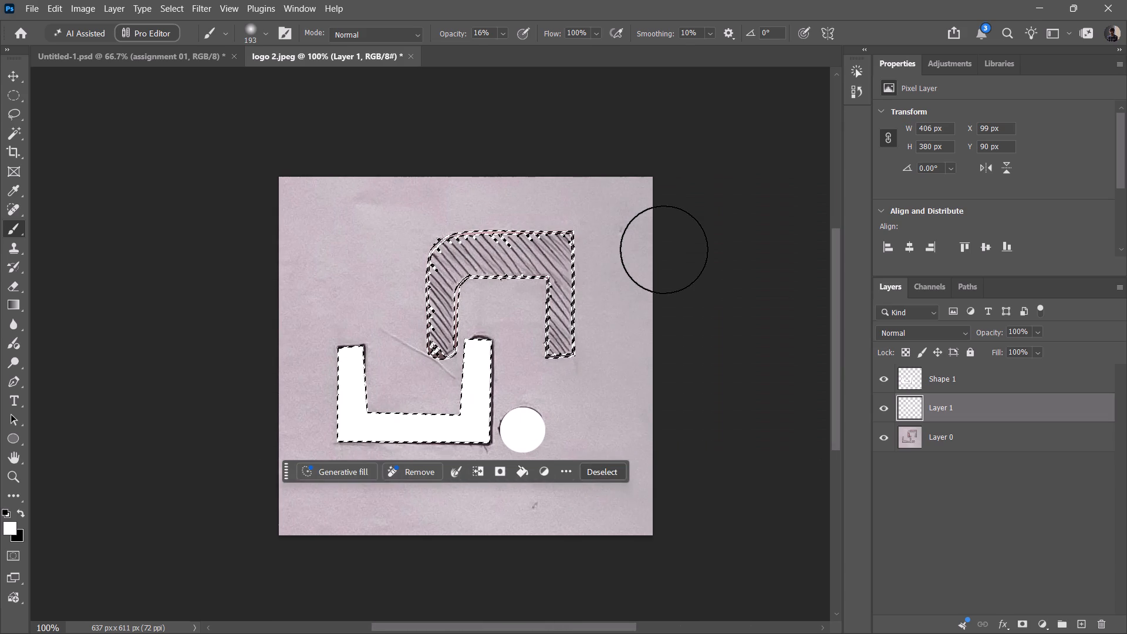
scroll(664, 249, "right", 2)
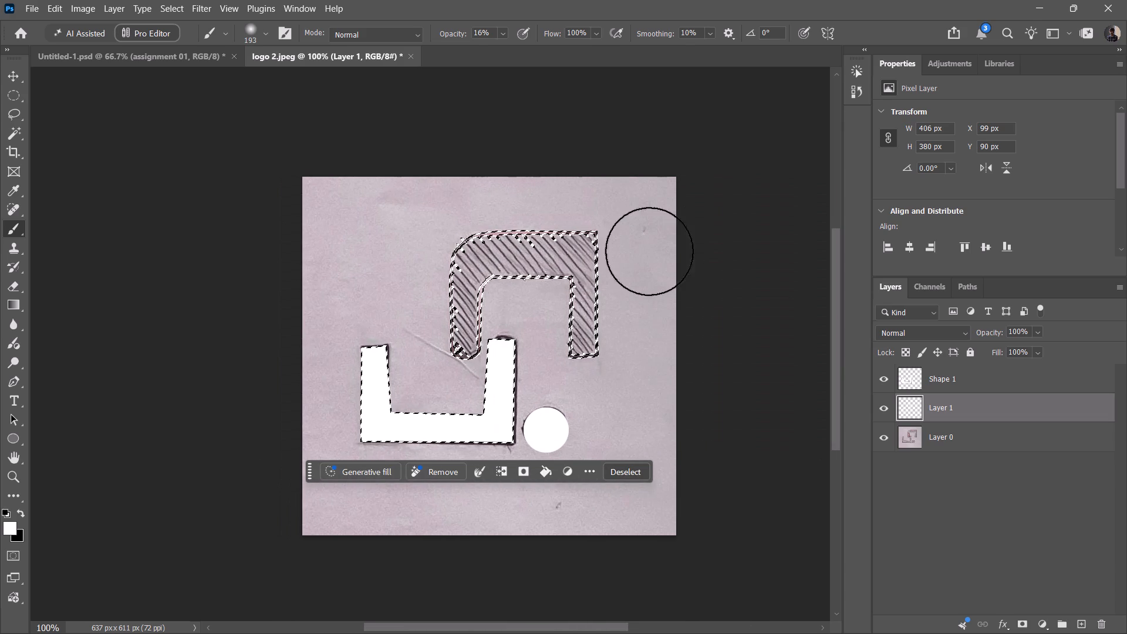
left_click_drag(496, 305, 528, 249)
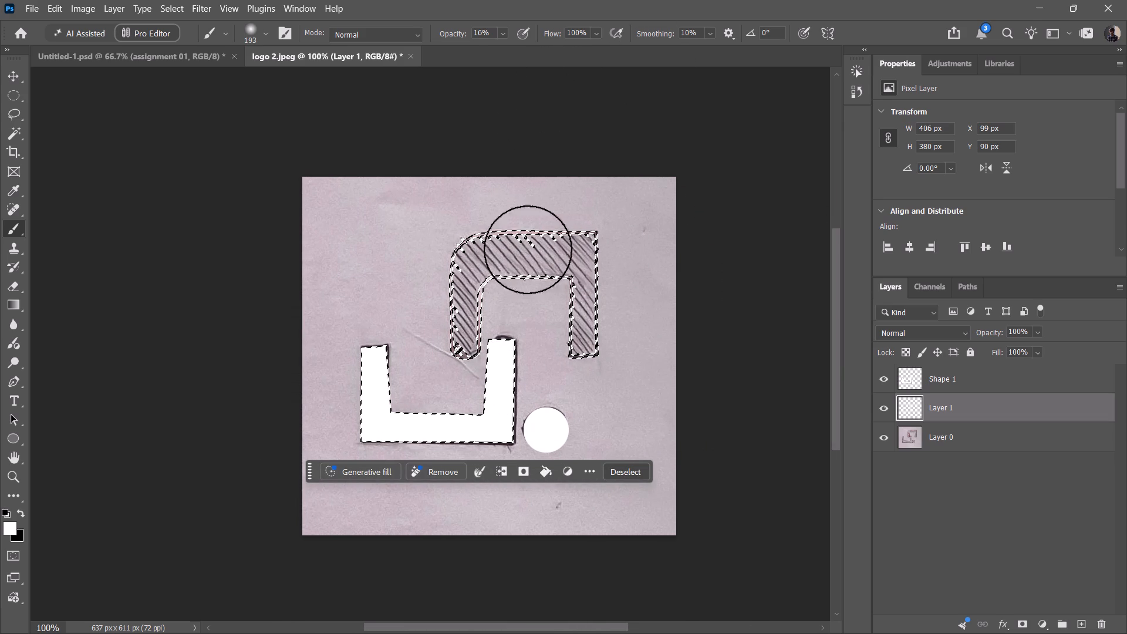
left_click_drag(528, 249, 548, 304)
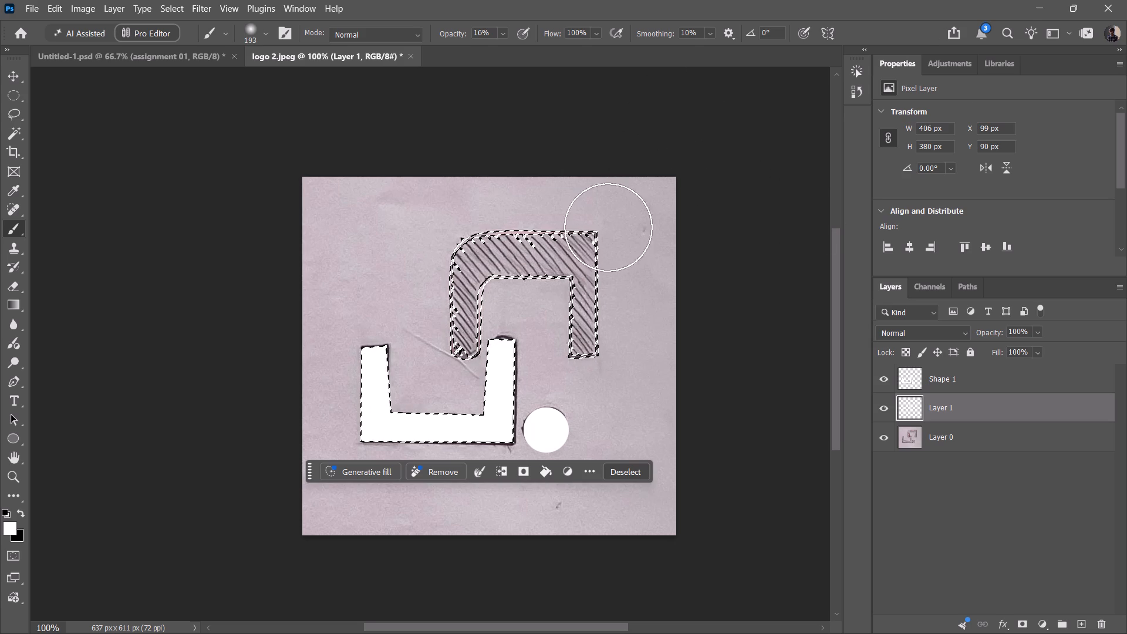
left_click_drag(598, 227, 598, 315)
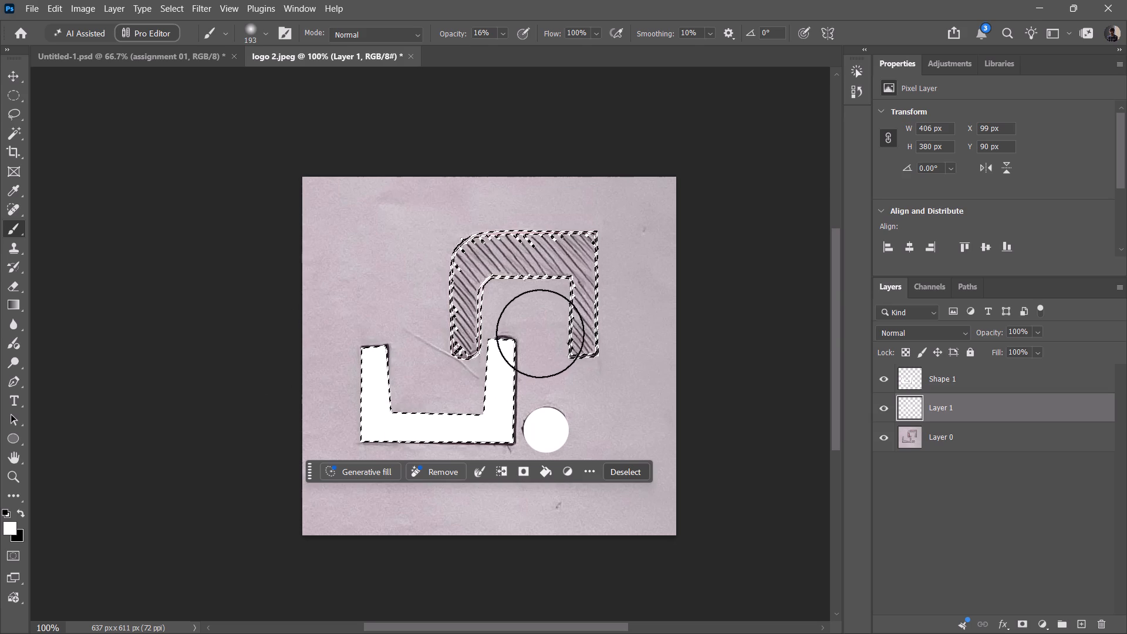
left_click_drag(557, 255, 462, 296)
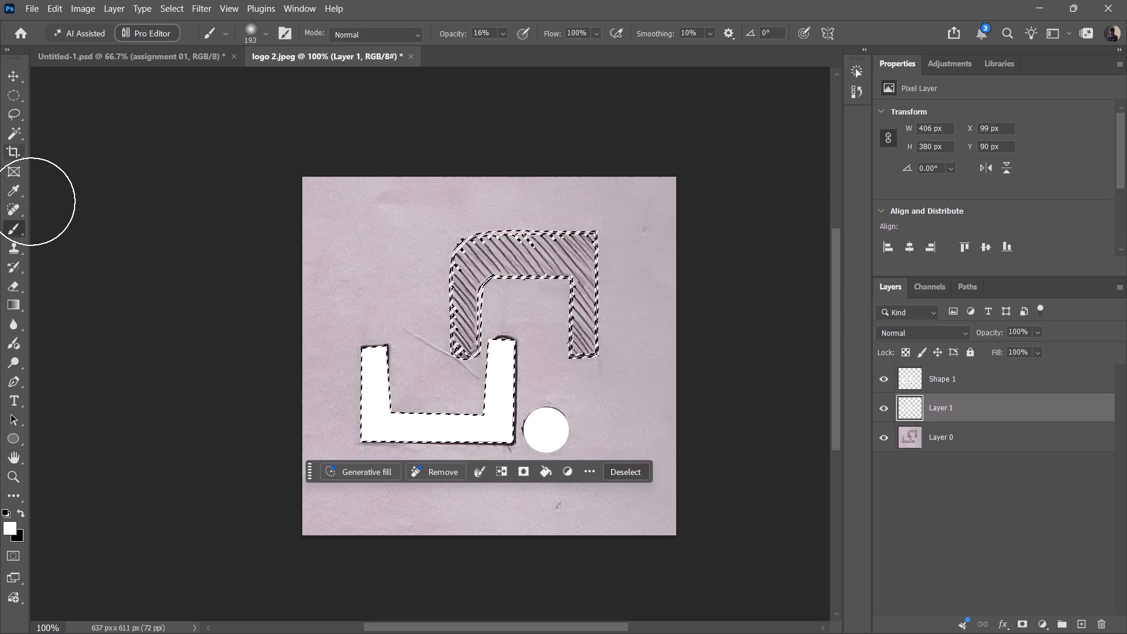
Reselect Layer 1 and brush white over the upper hatched shape's selected outline again.
left_click(1061, 537)
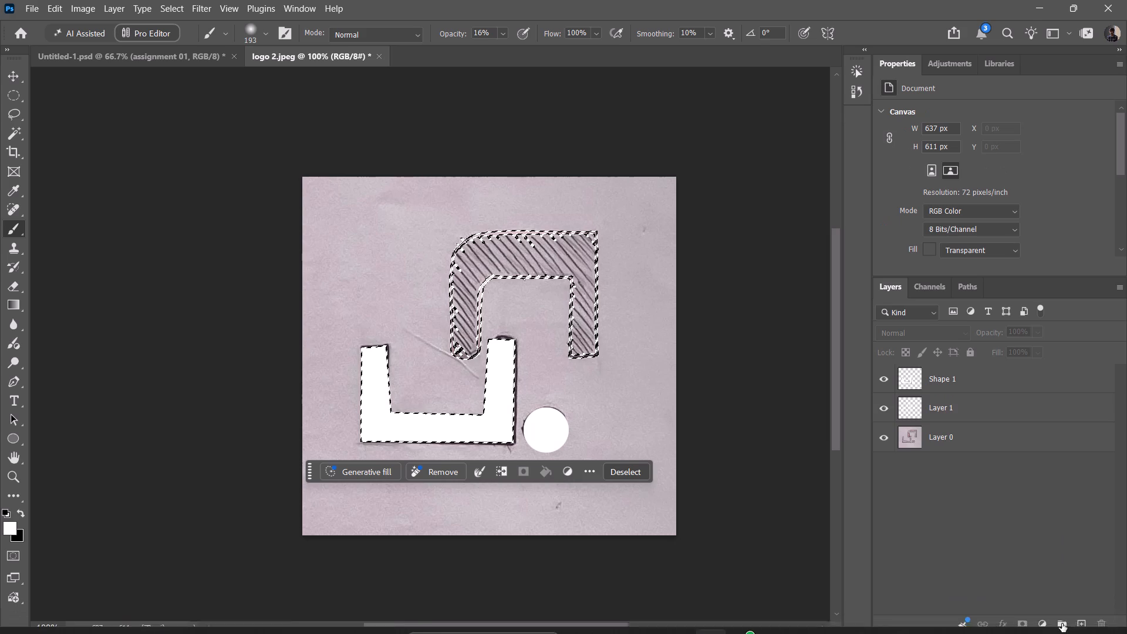
left_click(1013, 416)
left_click_drag(627, 255, 583, 278)
left_click_drag(544, 289, 592, 338)
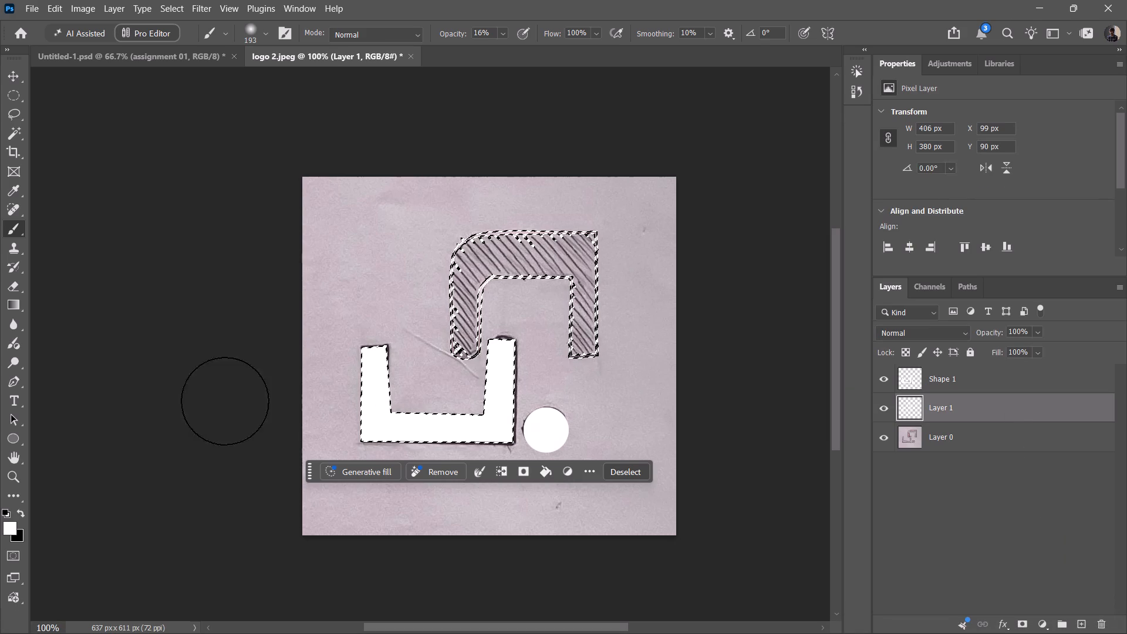
Keep white (ffffff) as the foreground colour, and brush over the hatched shape's selected outline on a new layer above Layer 1.
left_click(9, 530)
left_click_drag(743, 353, 713, 300)
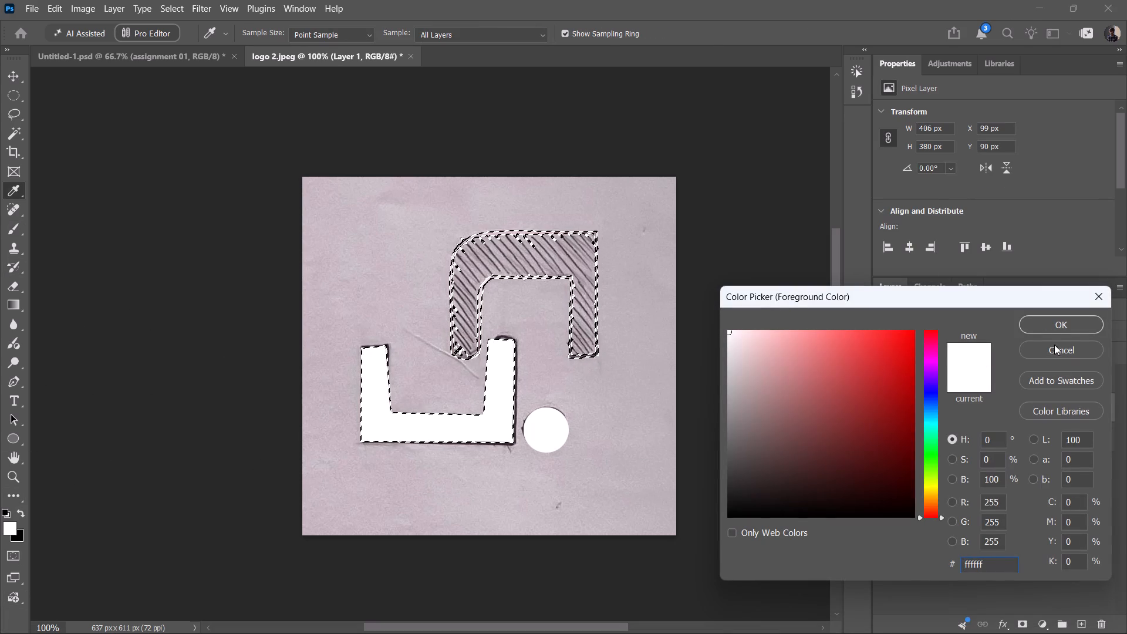
left_click(1054, 325)
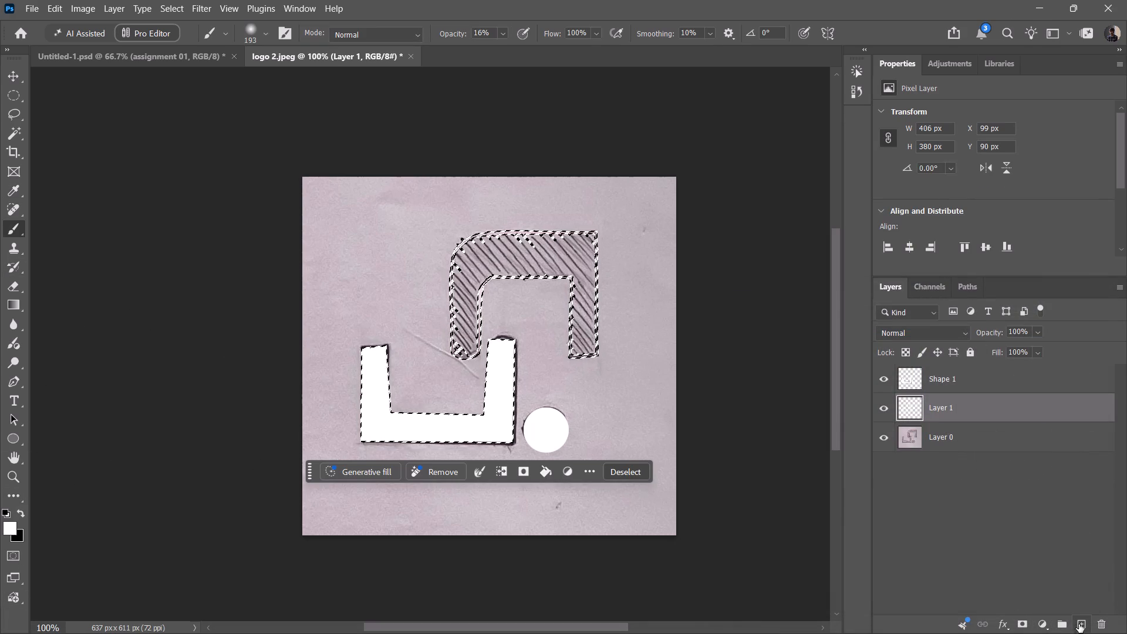
left_click(1079, 624)
left_click_drag(650, 263, 588, 289)
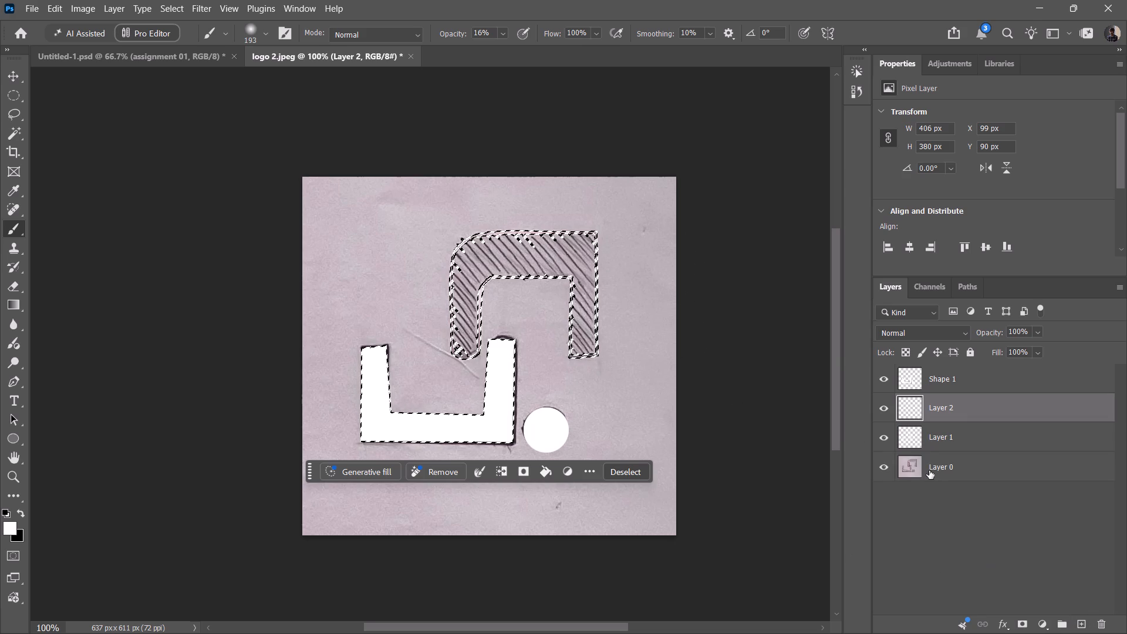
Make Layer 0 active and clear the current selection with the Lasso tool.
left_click_drag(930, 471, 915, 481)
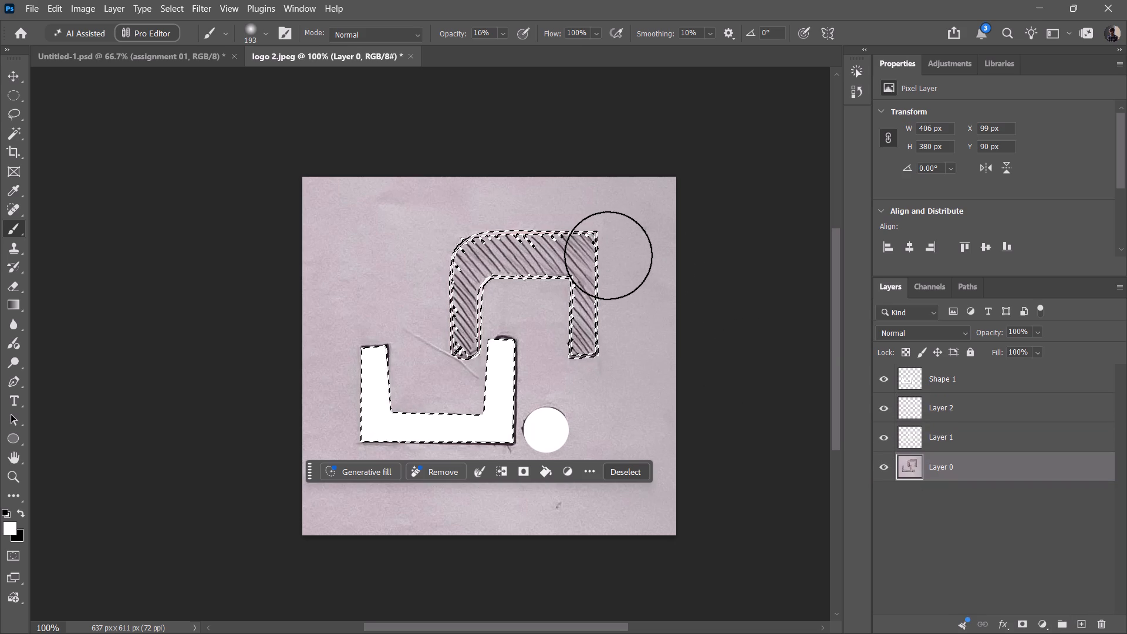
left_click(19, 108)
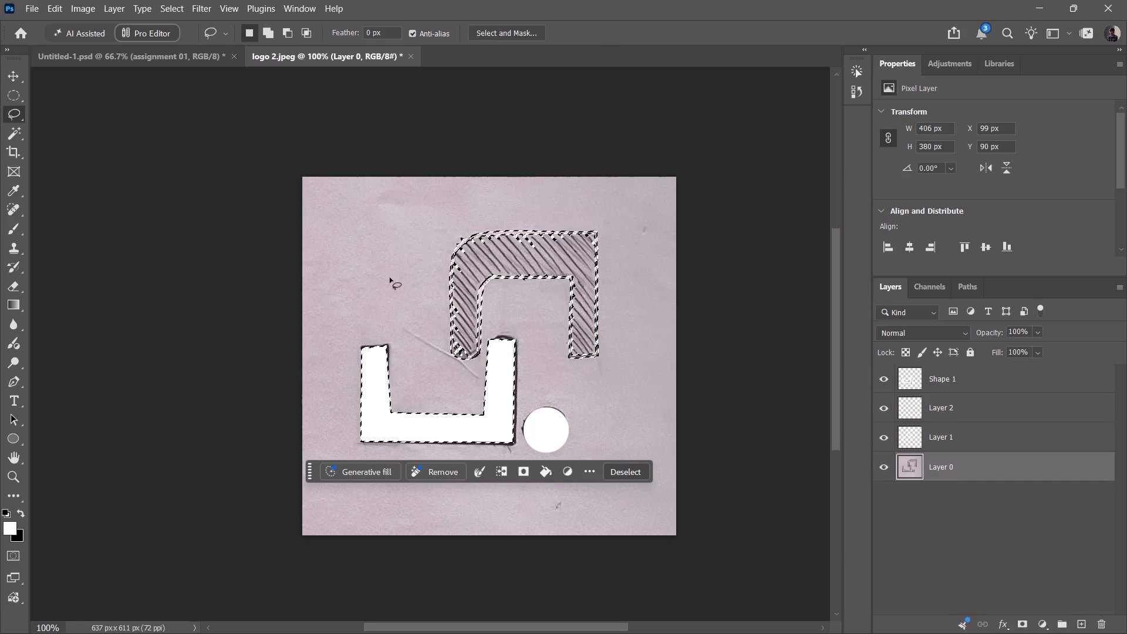
left_click(406, 275)
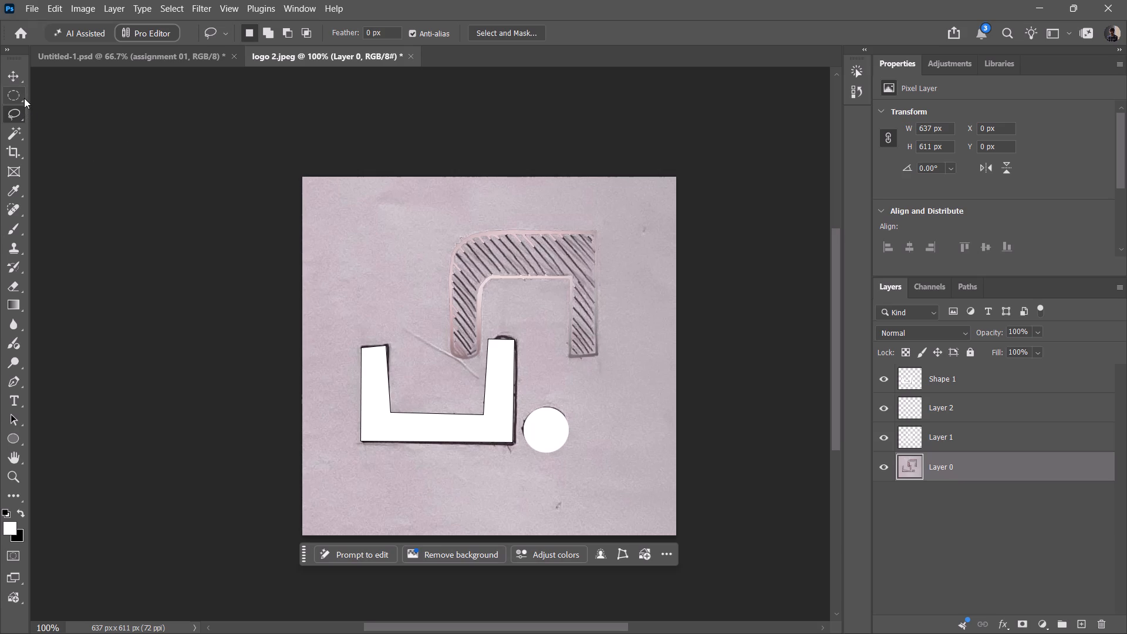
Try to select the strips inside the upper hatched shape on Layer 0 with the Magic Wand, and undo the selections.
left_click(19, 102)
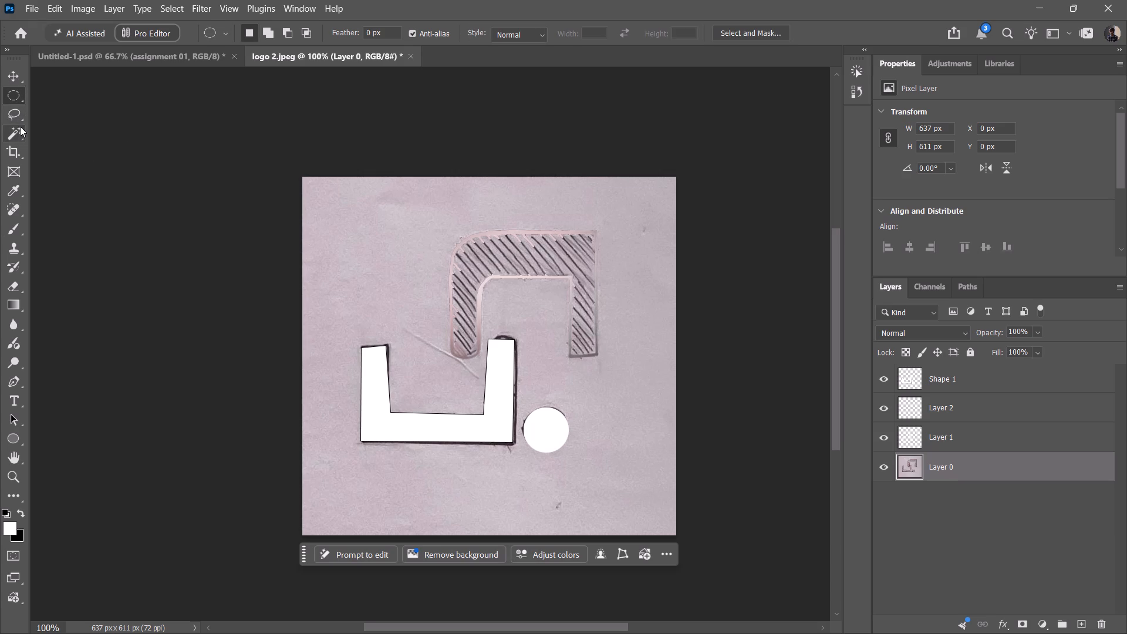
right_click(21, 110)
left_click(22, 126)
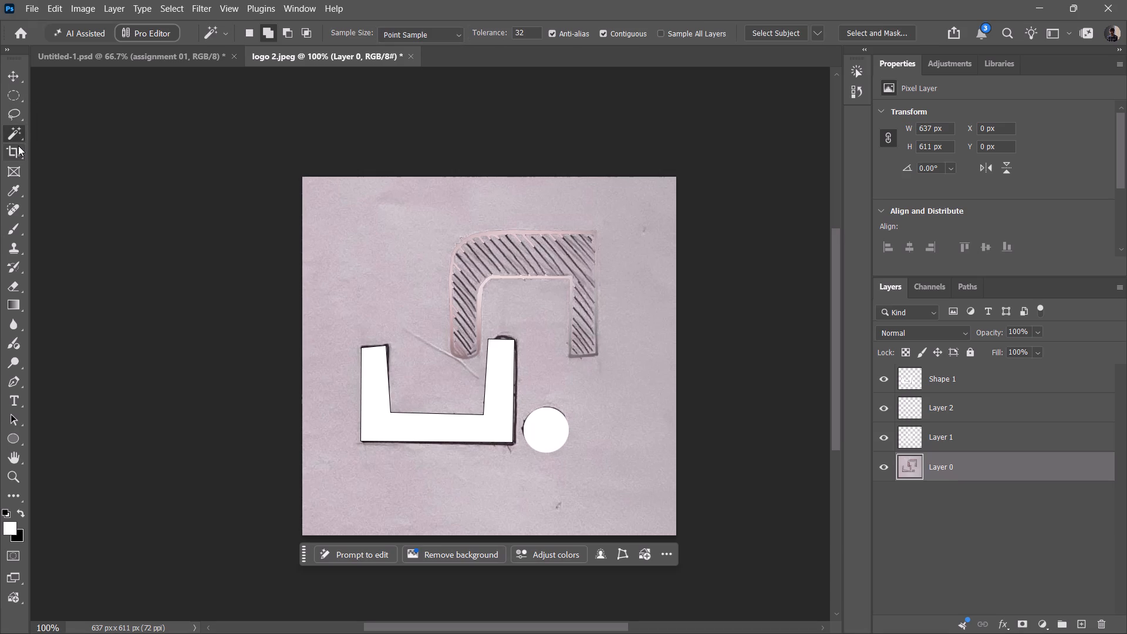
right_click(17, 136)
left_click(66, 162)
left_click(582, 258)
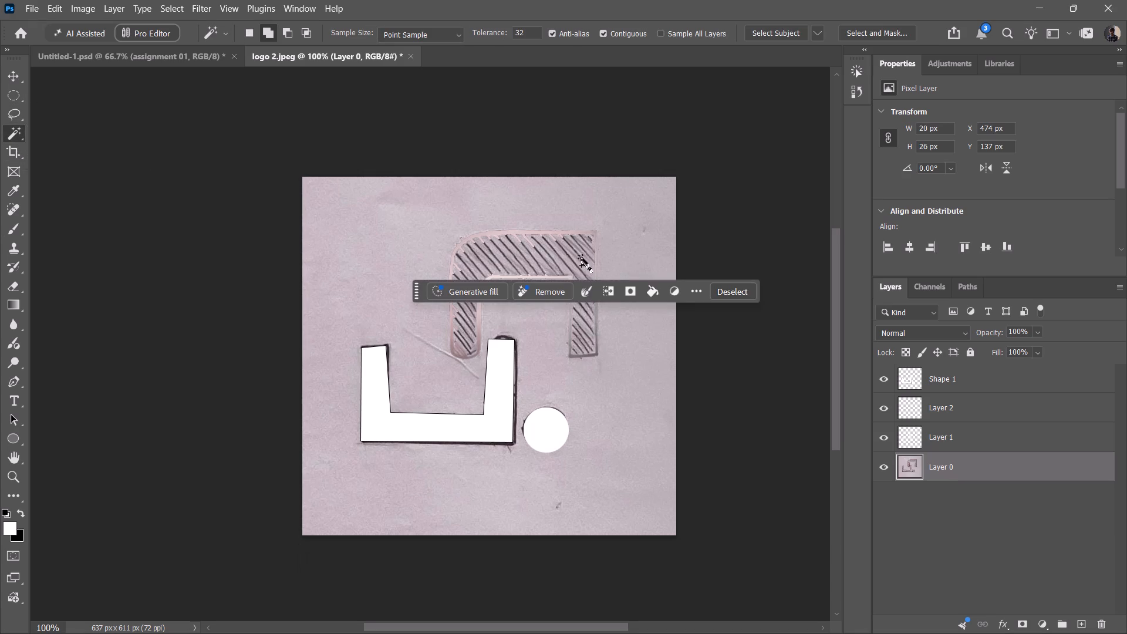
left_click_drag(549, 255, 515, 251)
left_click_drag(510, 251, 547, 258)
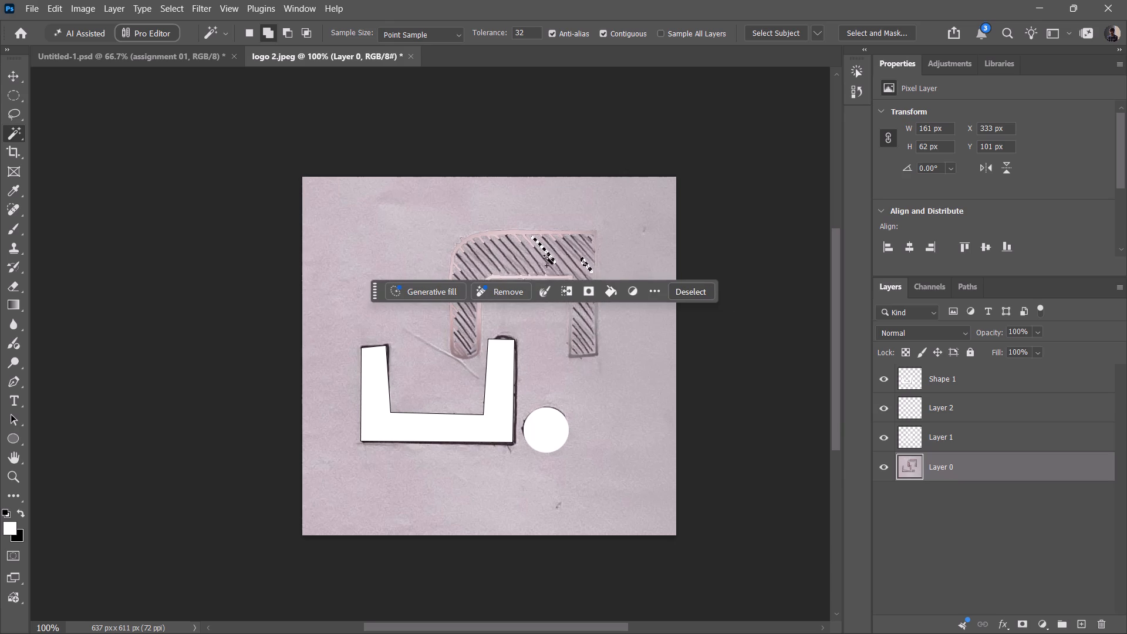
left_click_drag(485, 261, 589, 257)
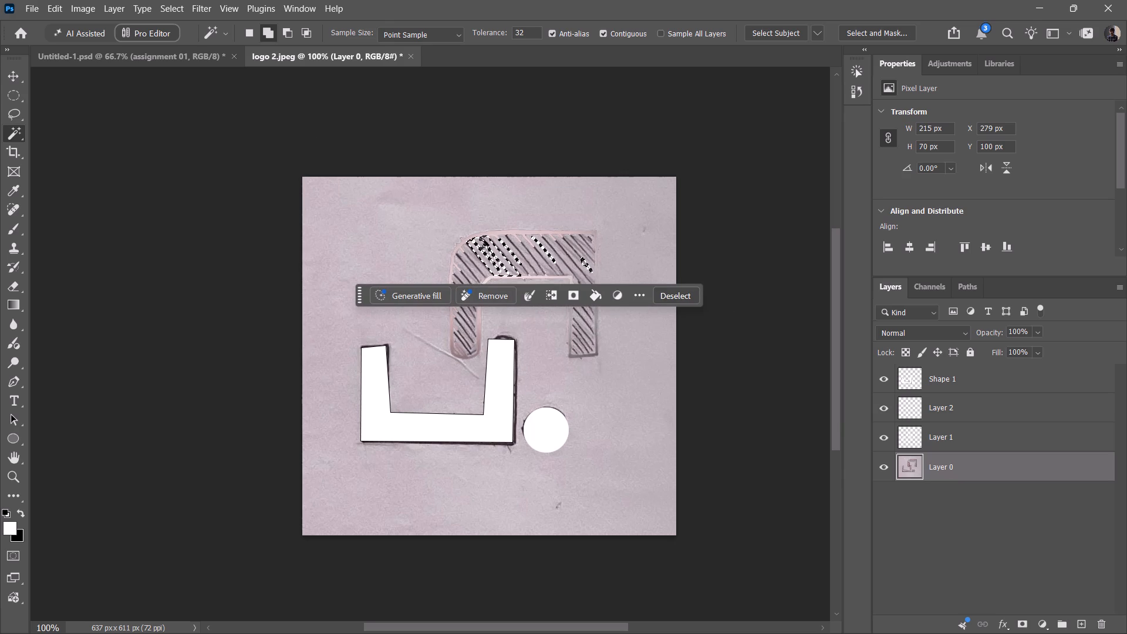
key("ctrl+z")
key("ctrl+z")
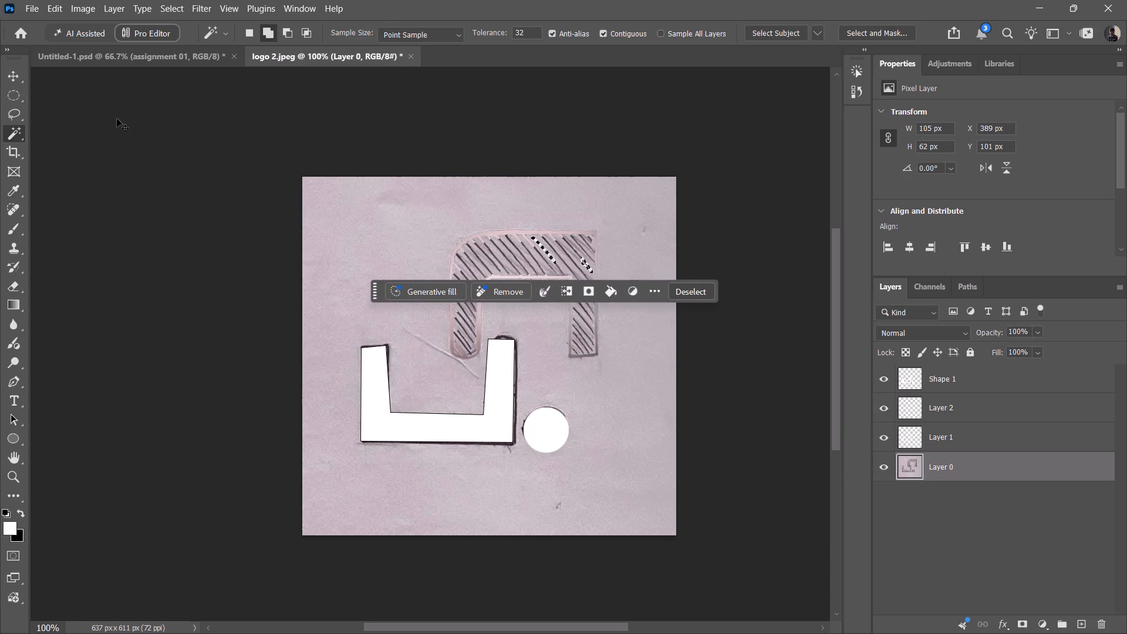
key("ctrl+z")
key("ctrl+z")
Trace a closed selection around the whole upper hatched shape with the Polygonal Lasso, following its corners, legs and inner edge.
right_click(14, 114)
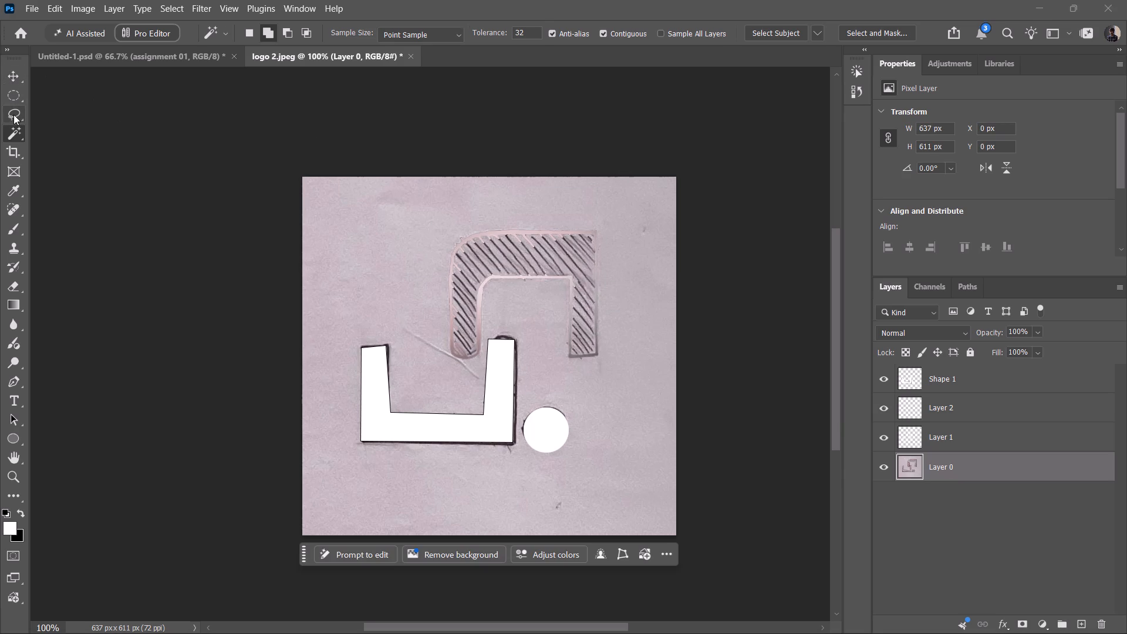
left_click(48, 143)
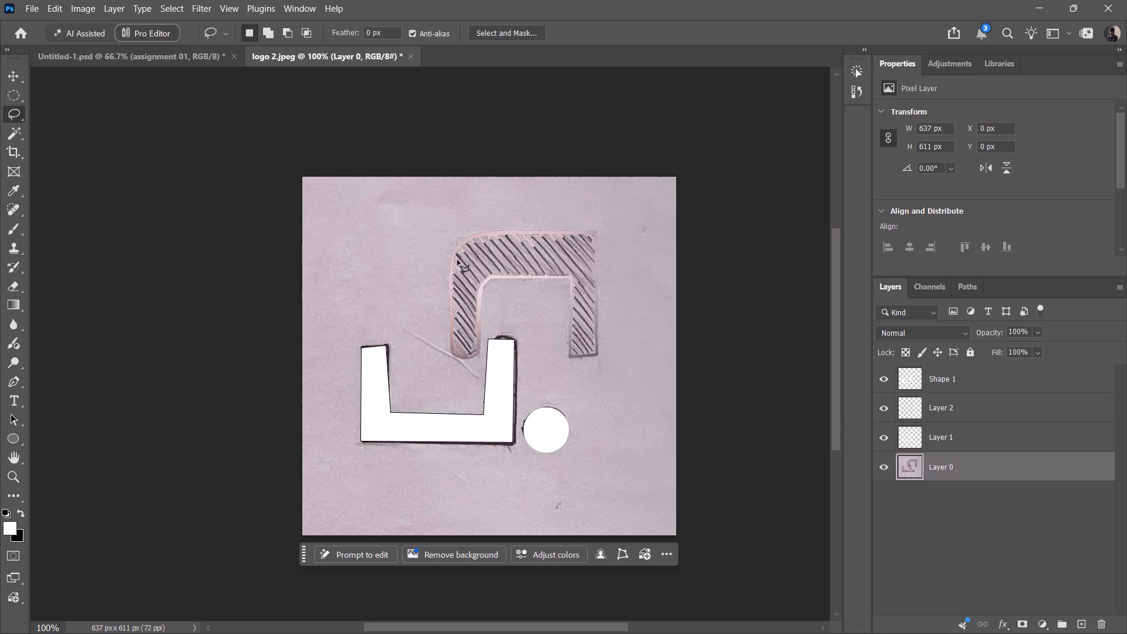
left_click(454, 249)
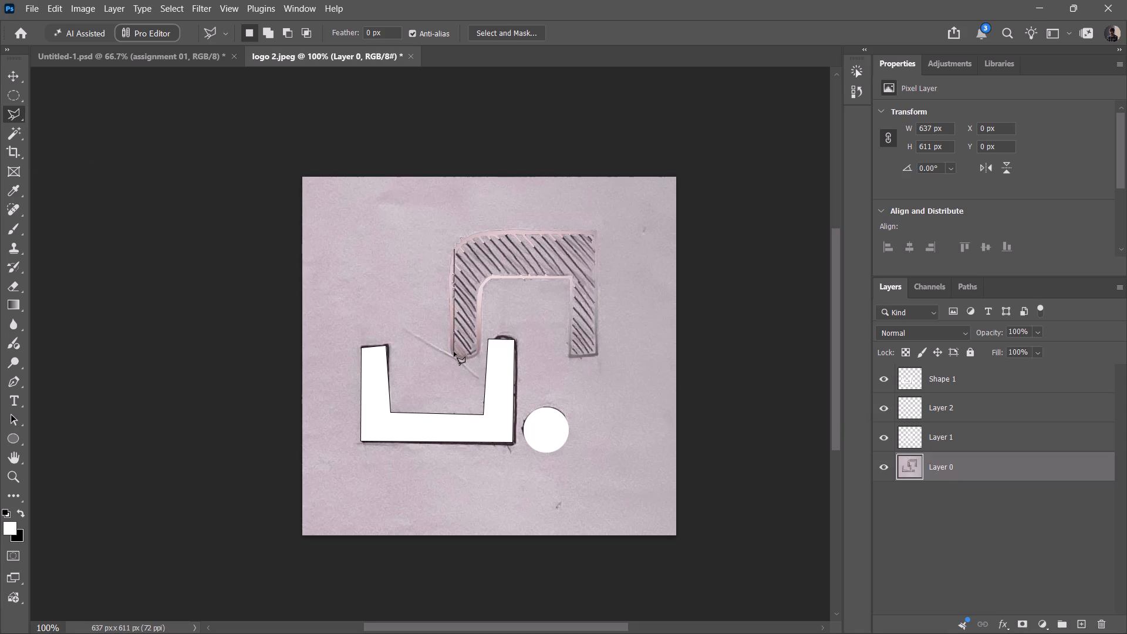
left_click(452, 354)
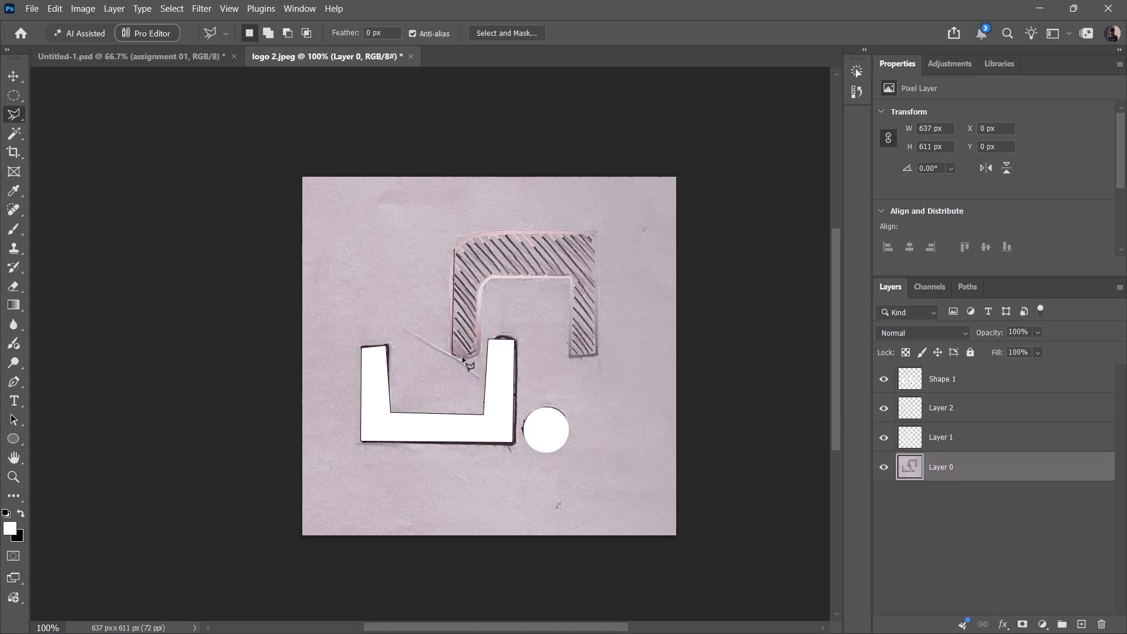
left_click(463, 358)
left_click(475, 357)
left_click(479, 352)
left_click(482, 284)
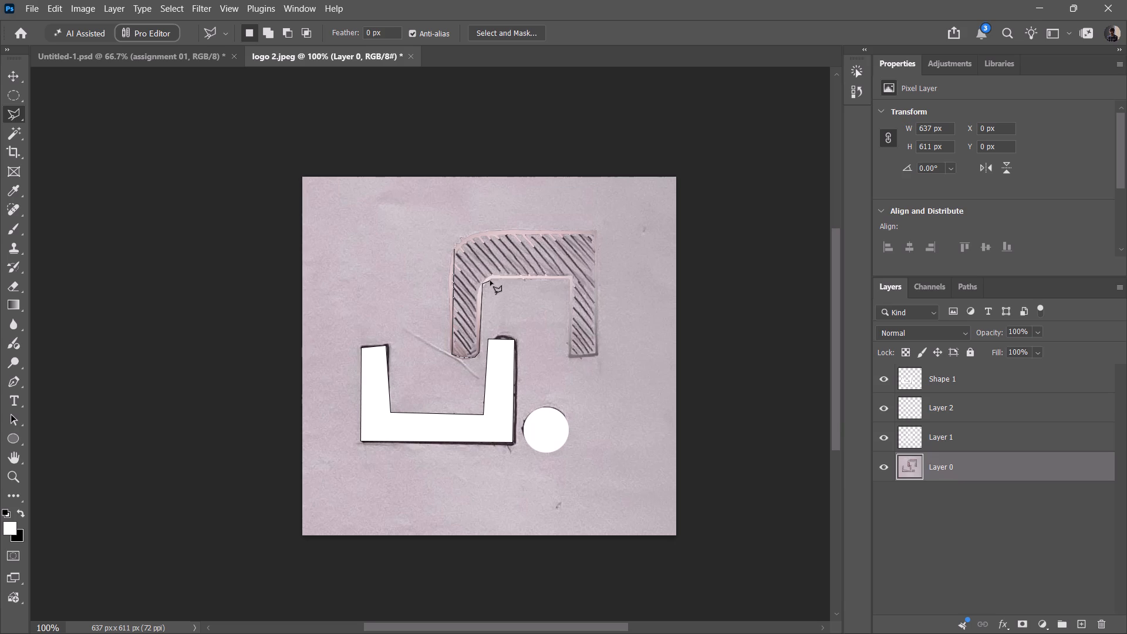
left_click(492, 277)
left_click(575, 276)
left_click(571, 353)
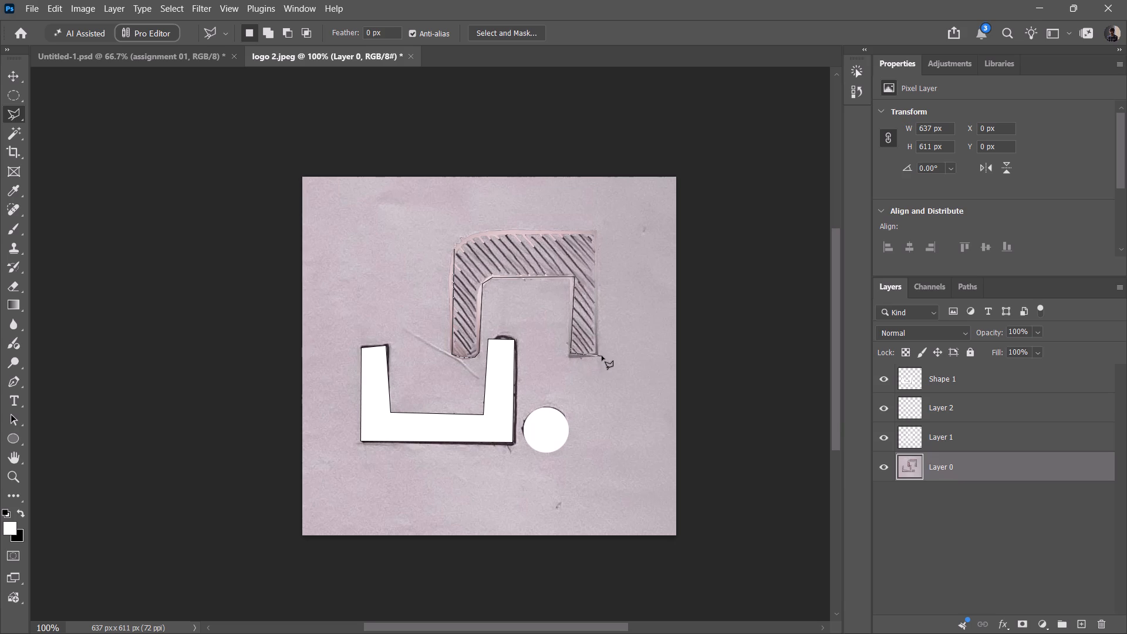
left_click(598, 354)
left_click(596, 232)
left_click(464, 236)
left_click(455, 246)
left_click(453, 250)
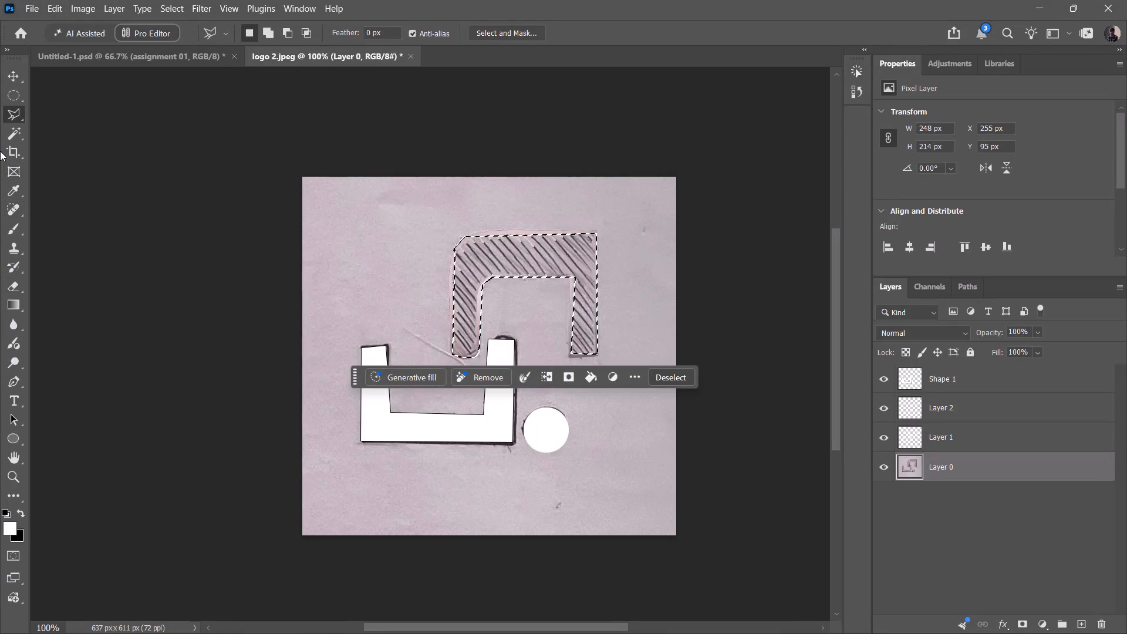
Raise the brush opacity to 100% and paint the whole selected upper shape solid white on Layer 1.
left_click(964, 441)
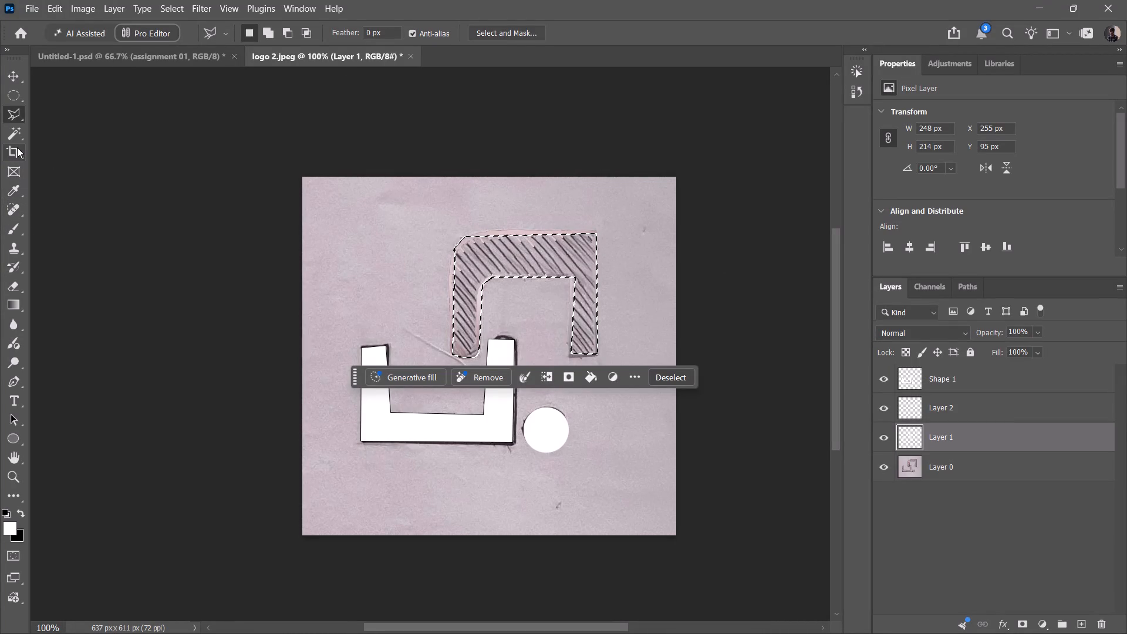
key("b")
left_click_drag(522, 264, 480, 277)
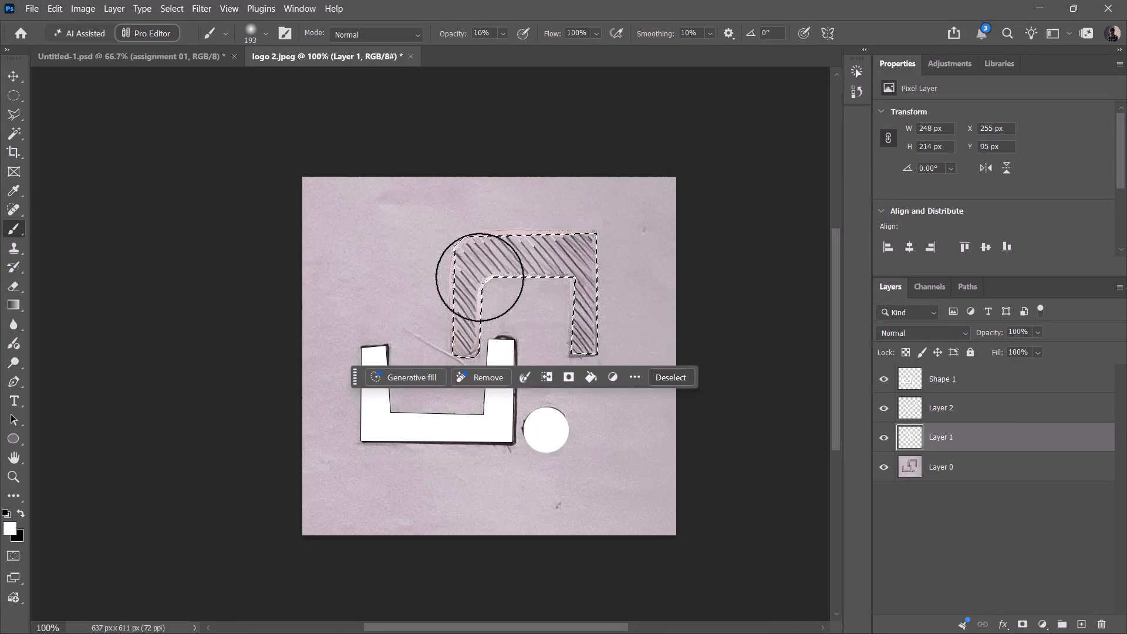
left_click_drag(480, 277, 461, 293)
left_click_drag(457, 32, 1126, 55)
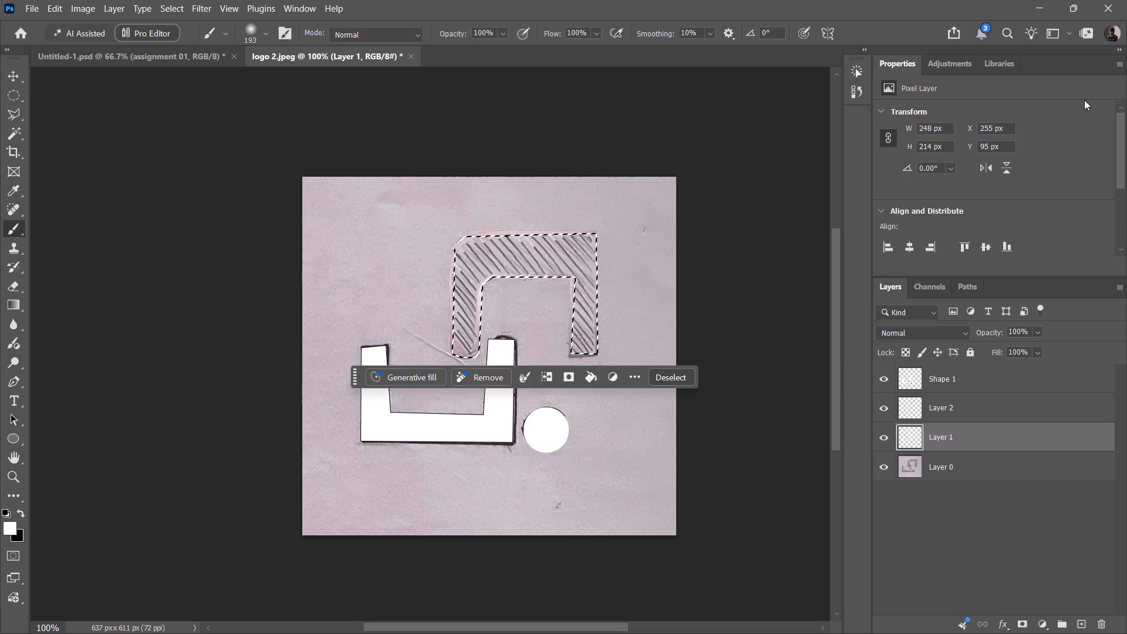
left_click_drag(610, 214, 582, 340)
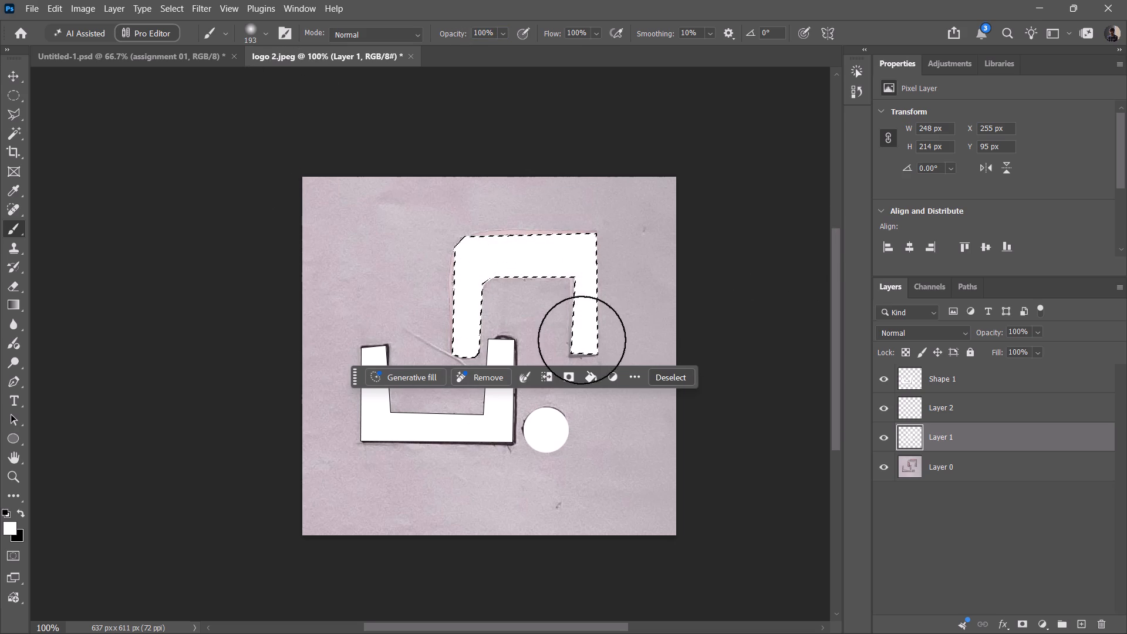
left_click_drag(582, 340, 274, 177)
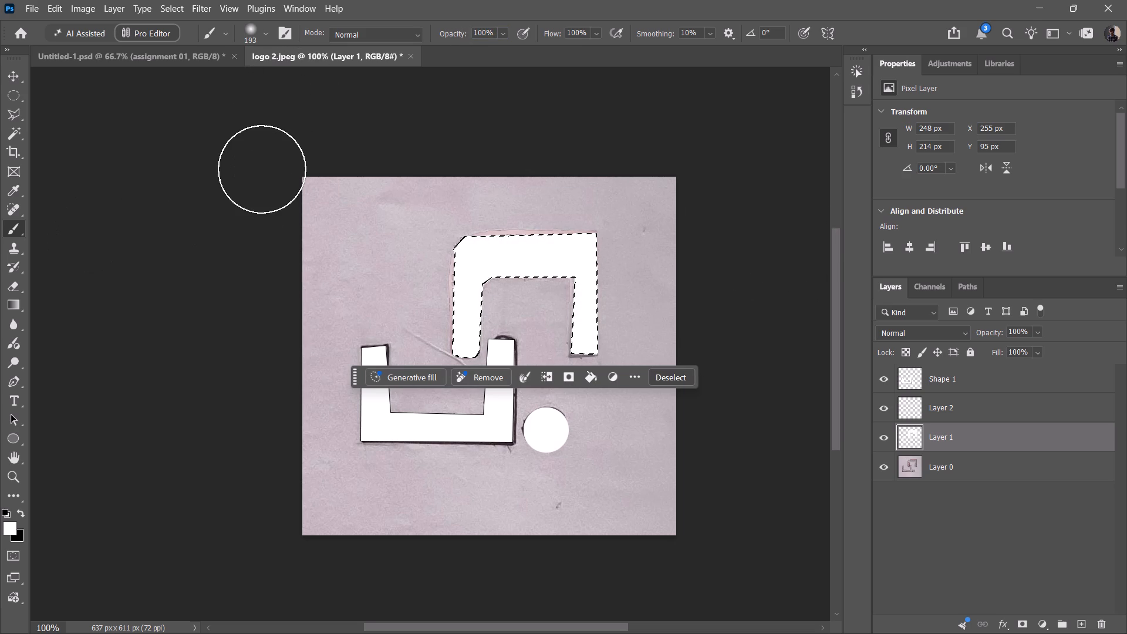
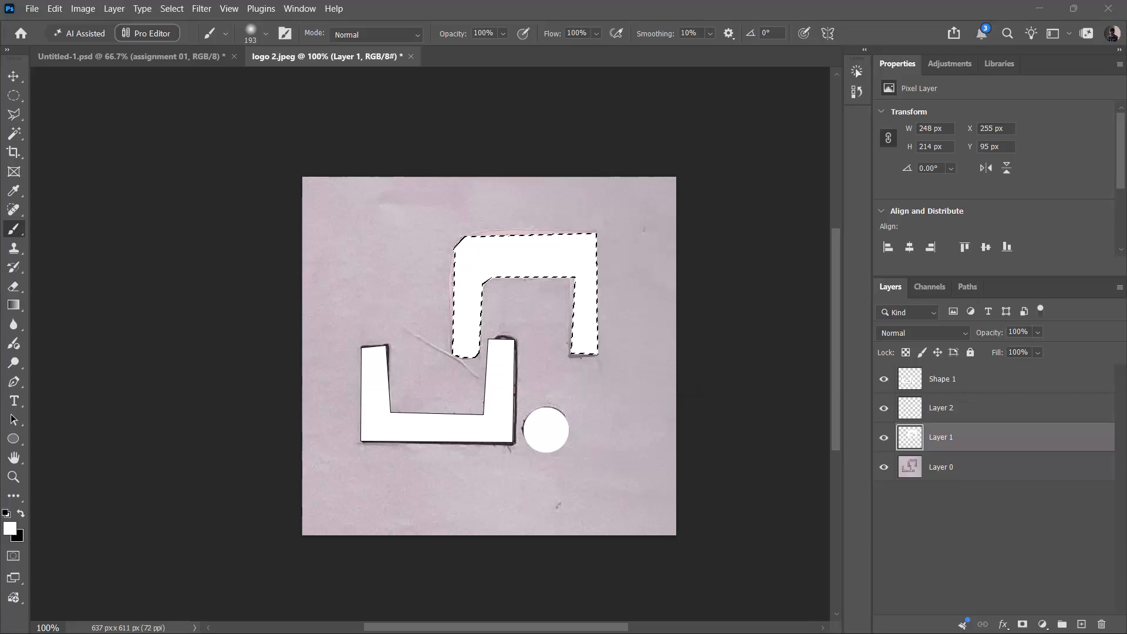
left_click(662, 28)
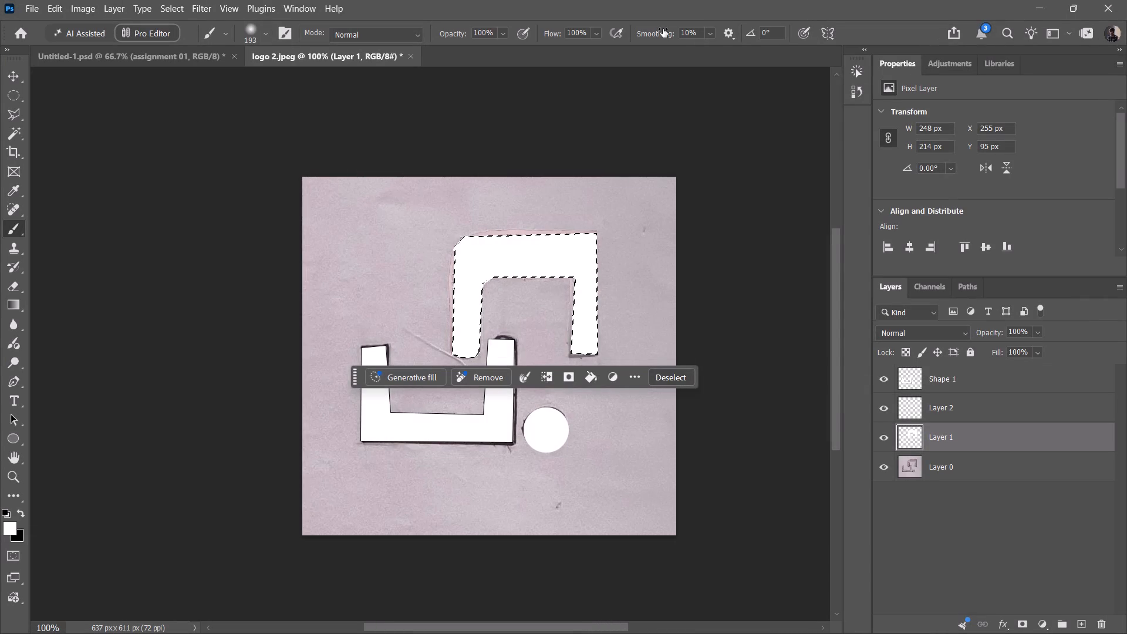
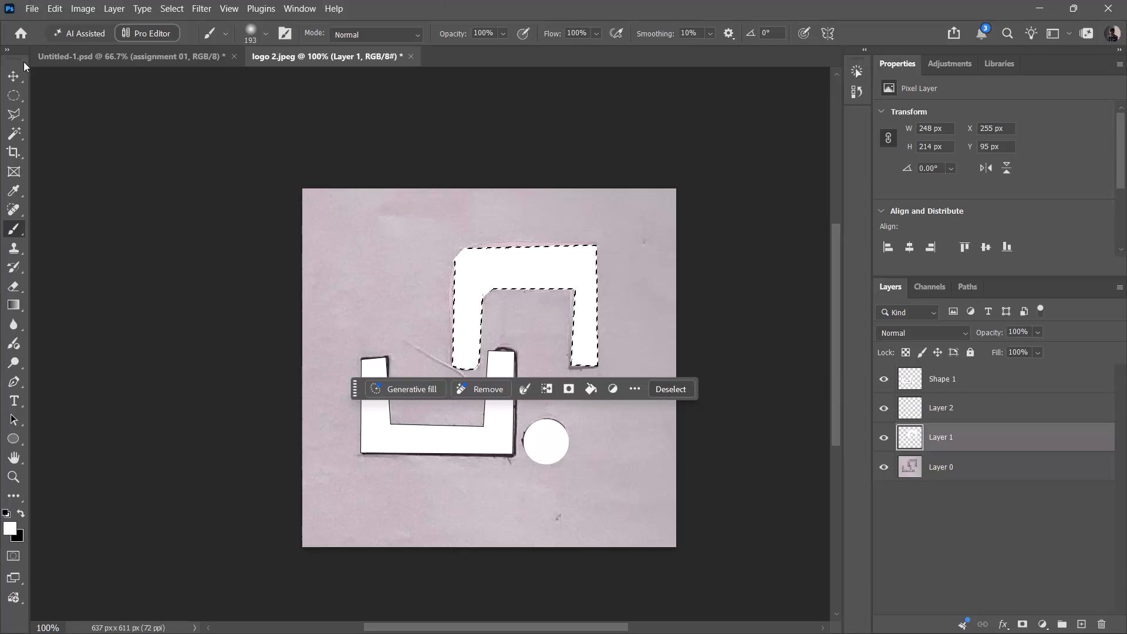
Look over the Untitled-1.psd document and compare it with the logo 2 sketch.
left_click(15, 80)
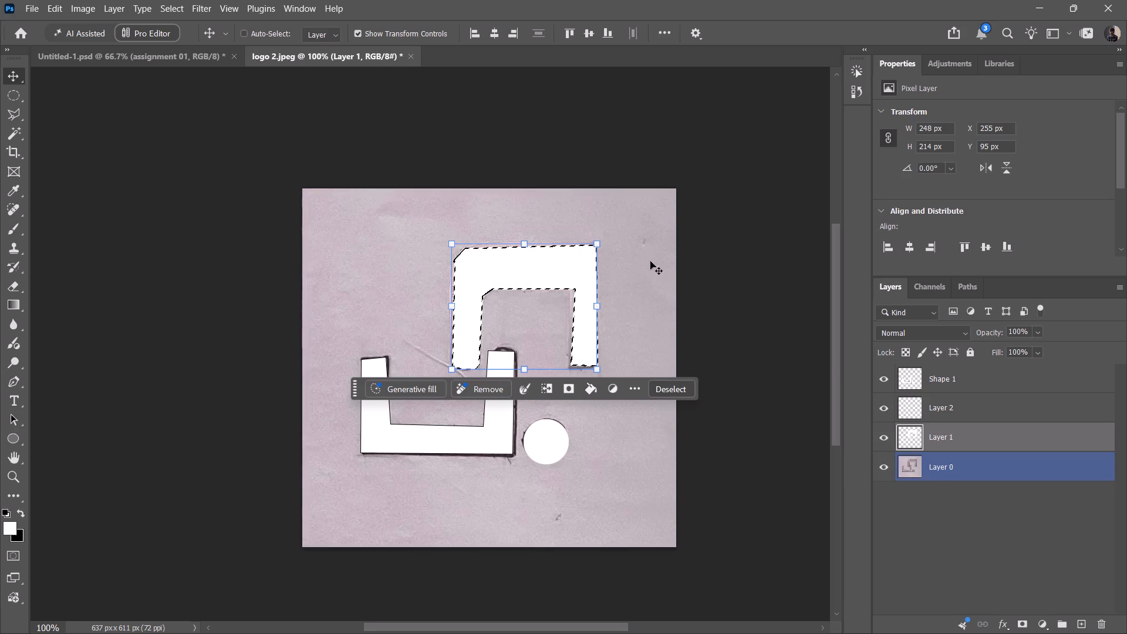
left_click(180, 62)
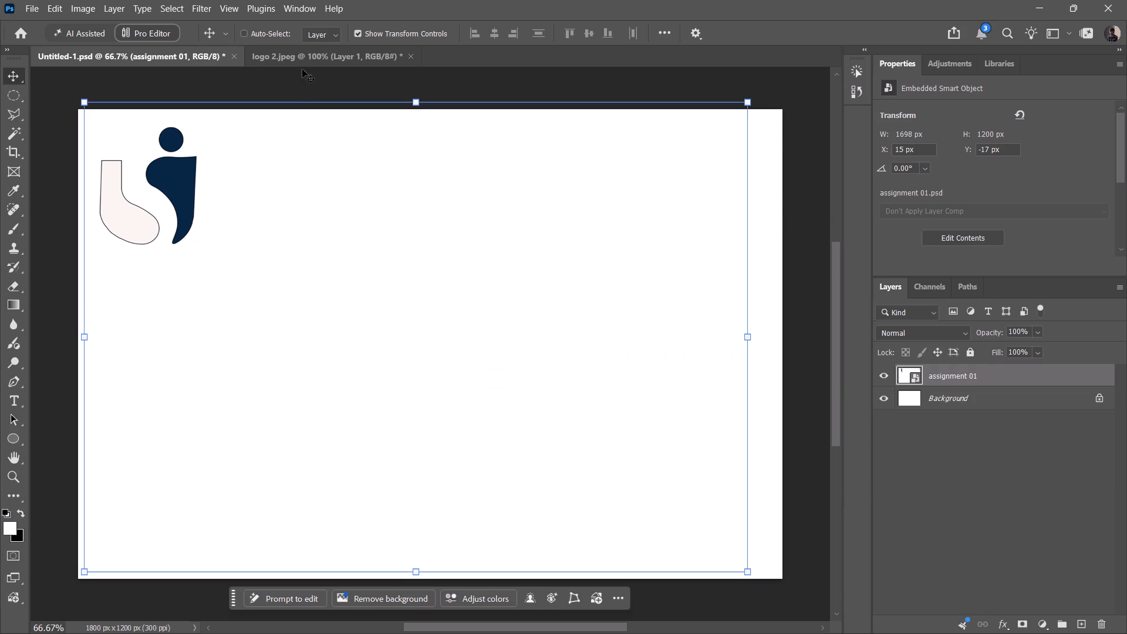
left_click(310, 52)
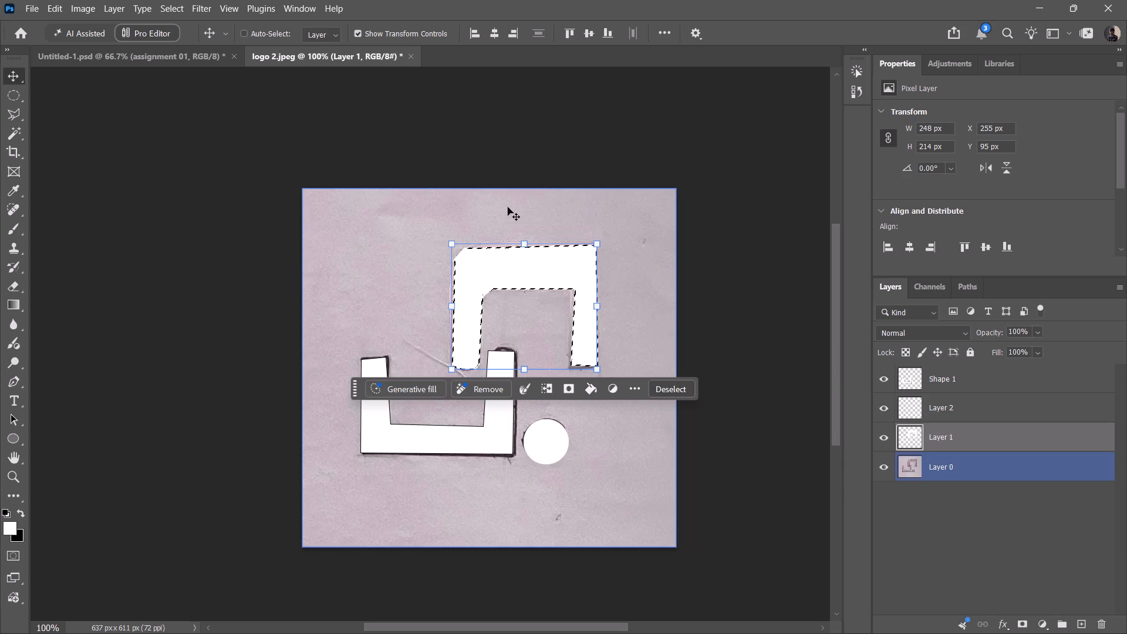
left_click(392, 210)
left_click(406, 214)
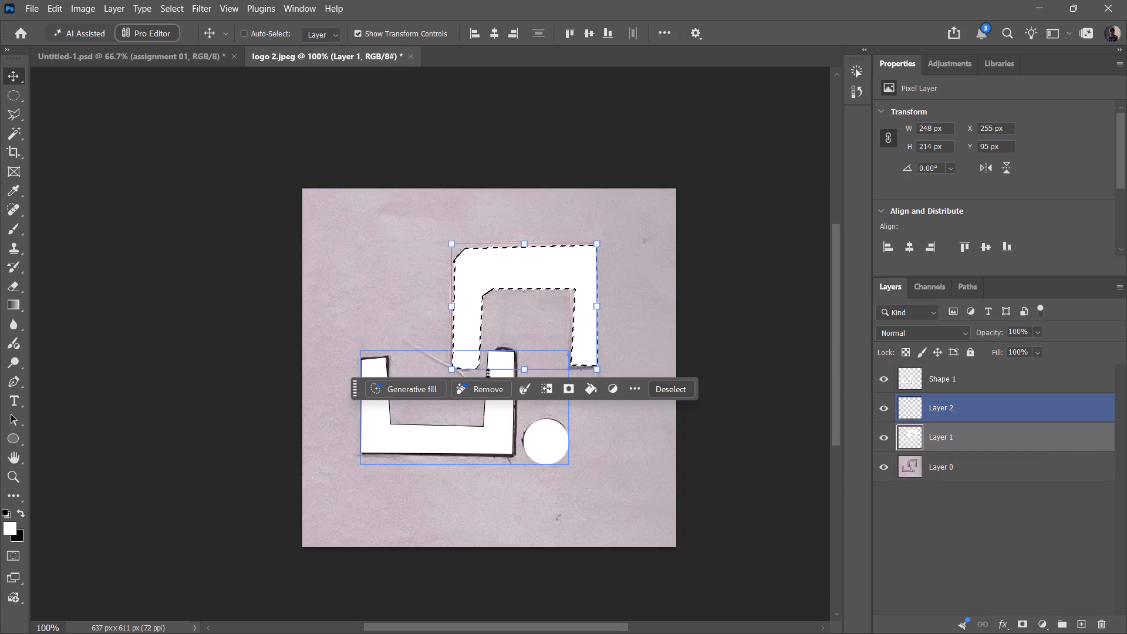
scroll(488, 373, "down", 2)
left_click(991, 394)
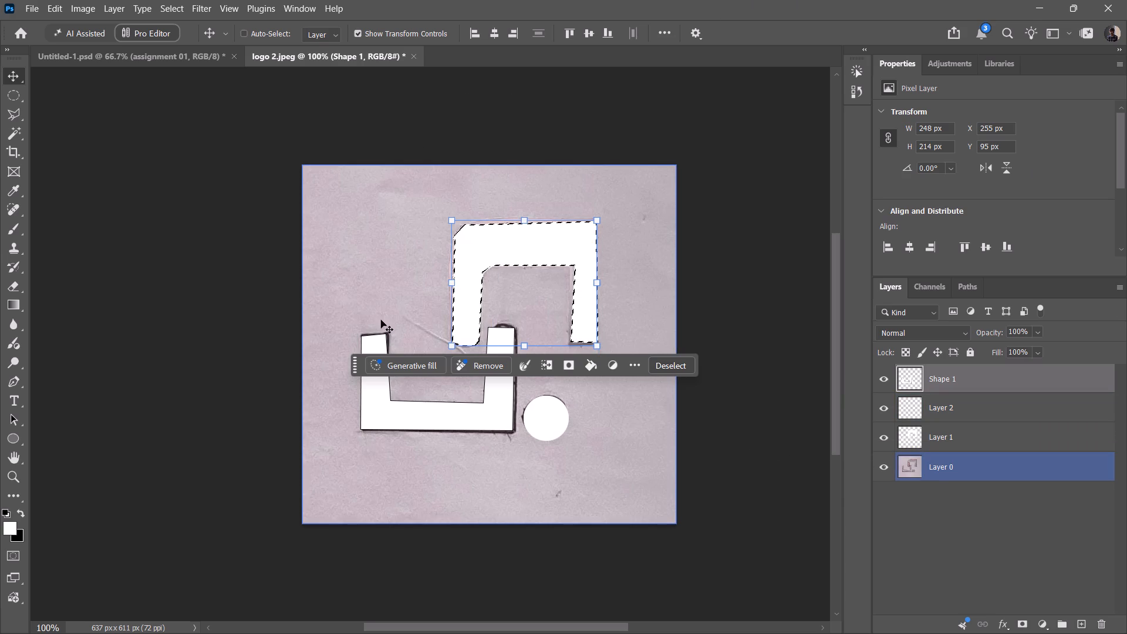
left_click(150, 65)
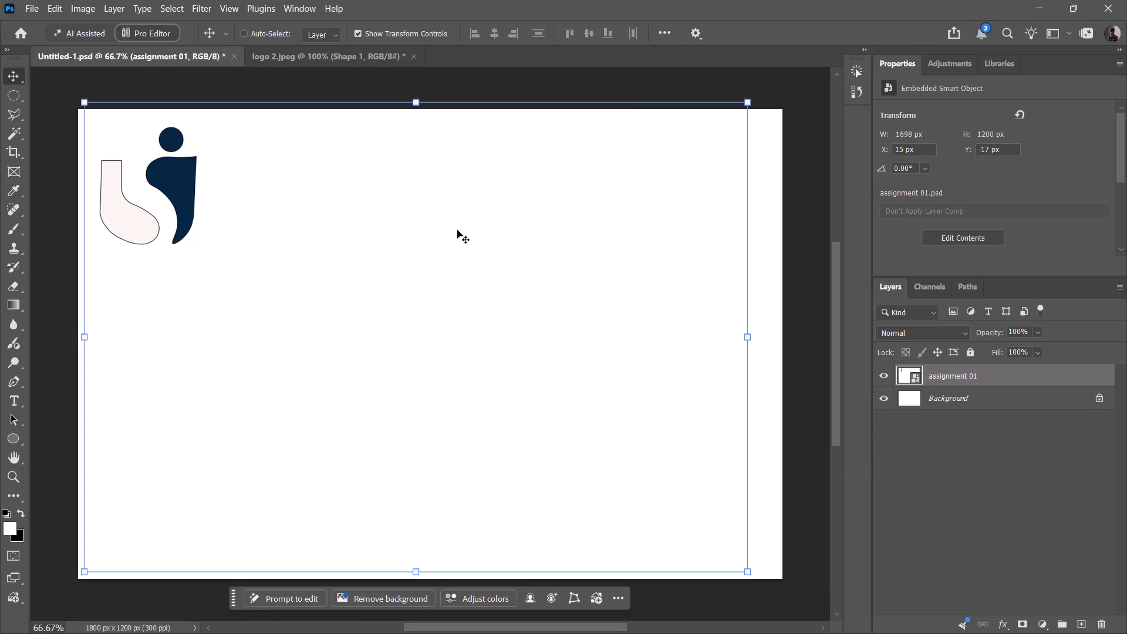
left_click(299, 61)
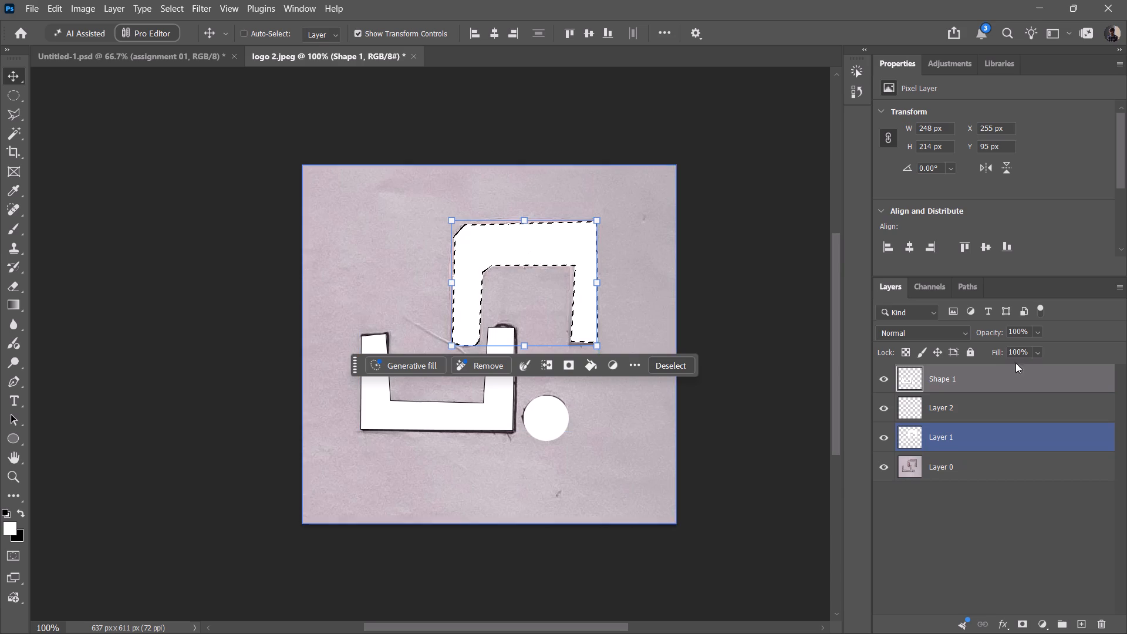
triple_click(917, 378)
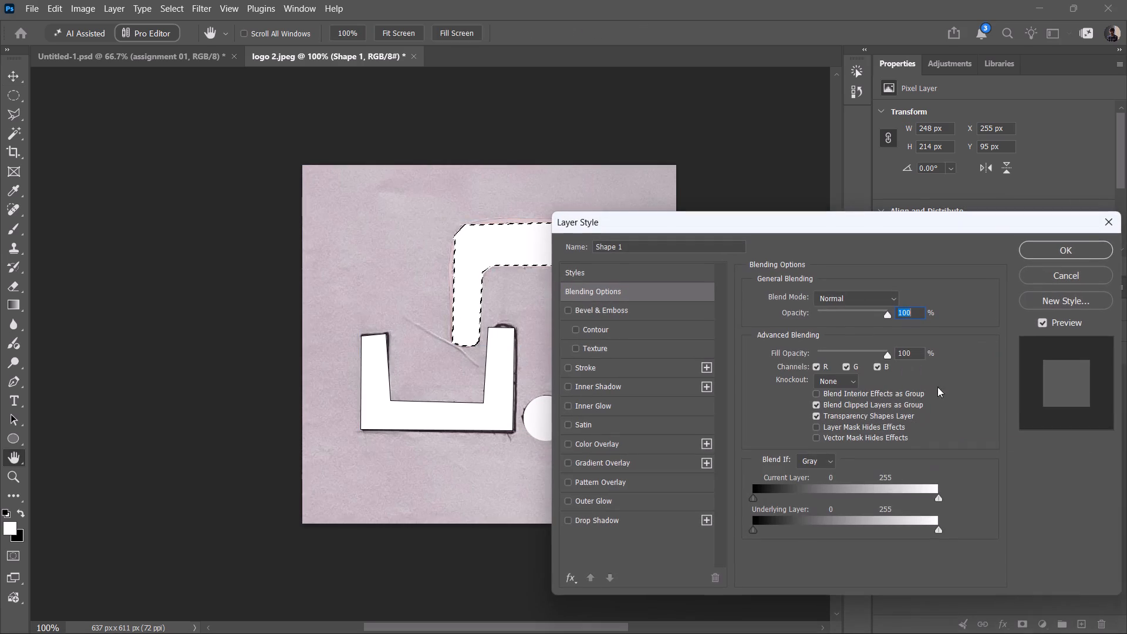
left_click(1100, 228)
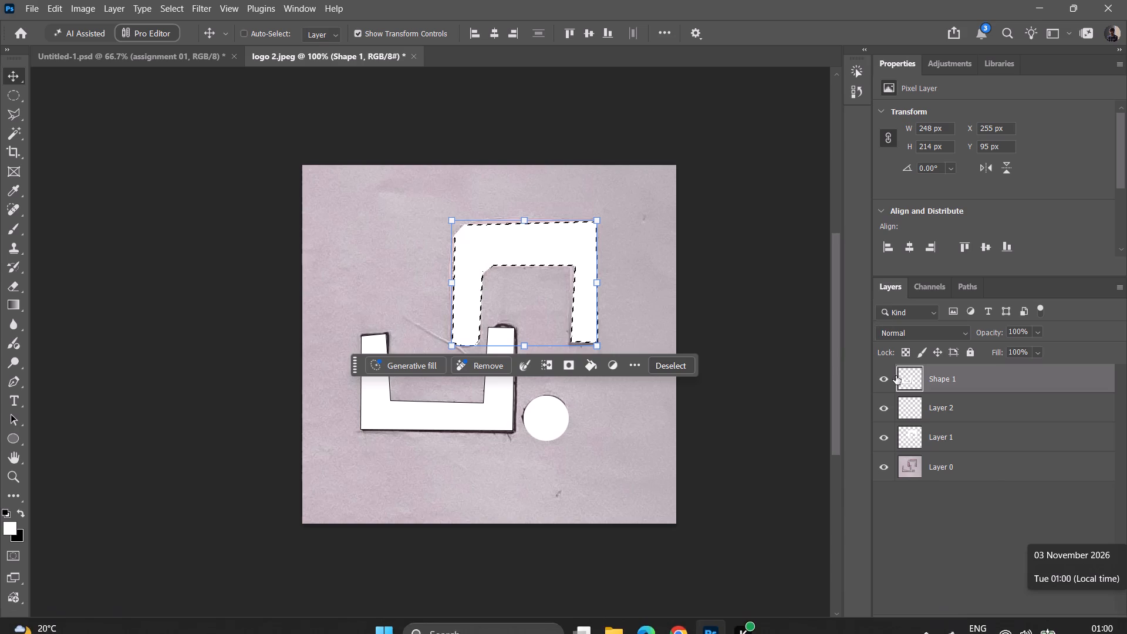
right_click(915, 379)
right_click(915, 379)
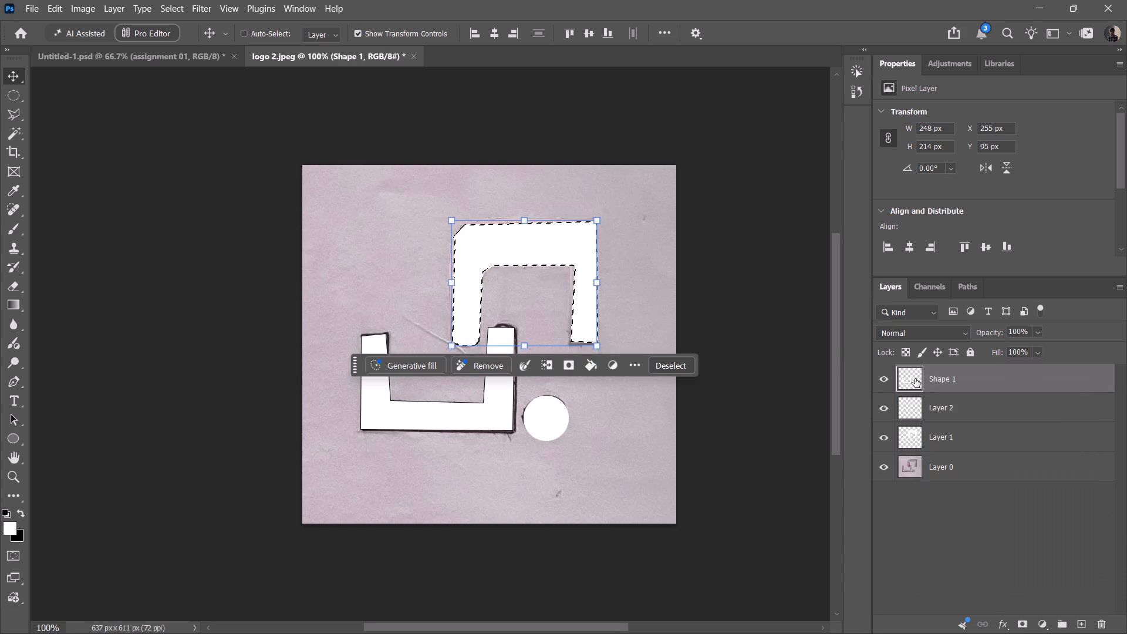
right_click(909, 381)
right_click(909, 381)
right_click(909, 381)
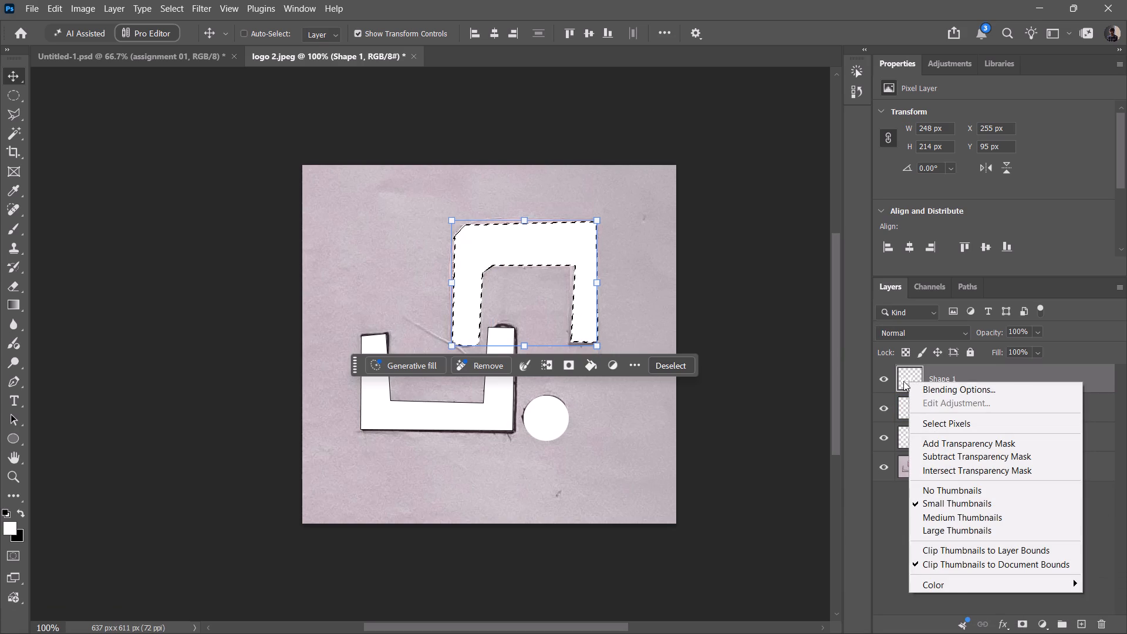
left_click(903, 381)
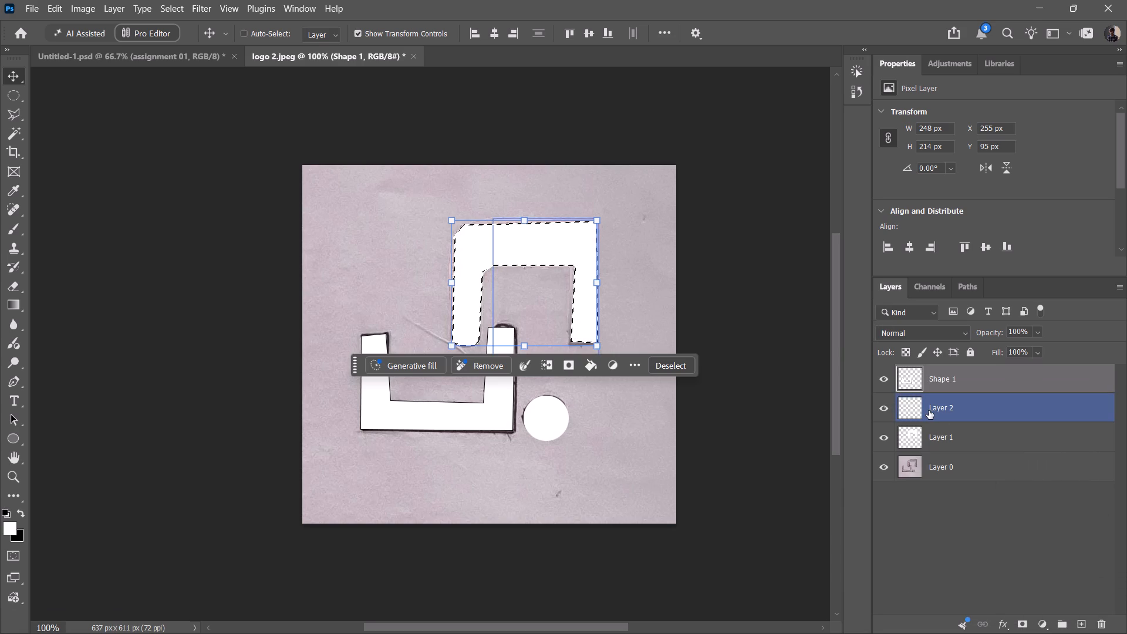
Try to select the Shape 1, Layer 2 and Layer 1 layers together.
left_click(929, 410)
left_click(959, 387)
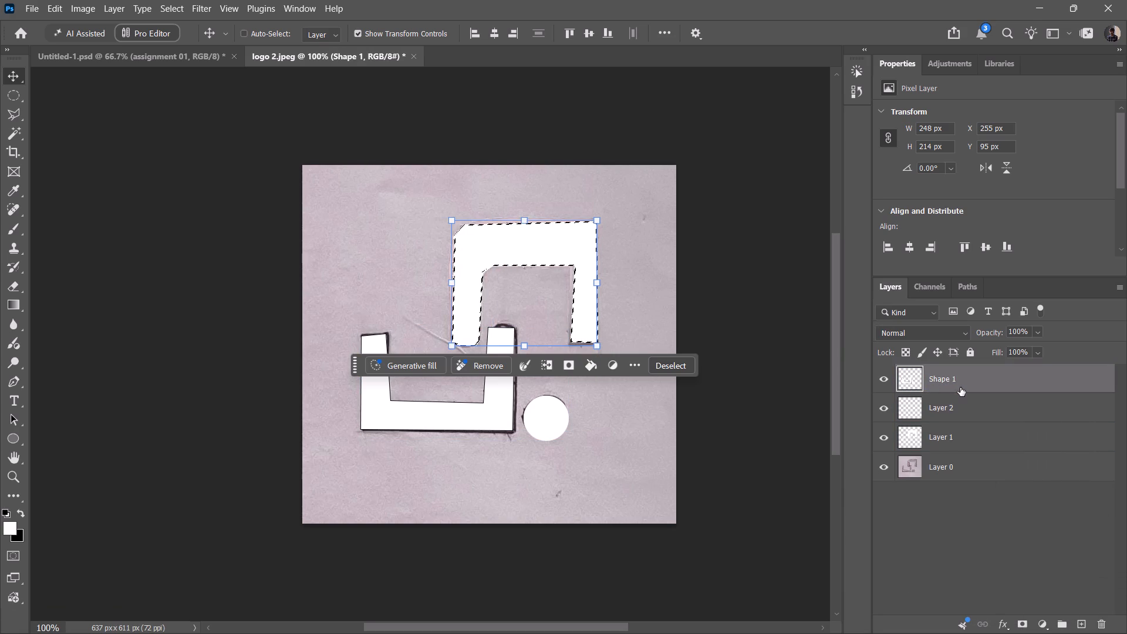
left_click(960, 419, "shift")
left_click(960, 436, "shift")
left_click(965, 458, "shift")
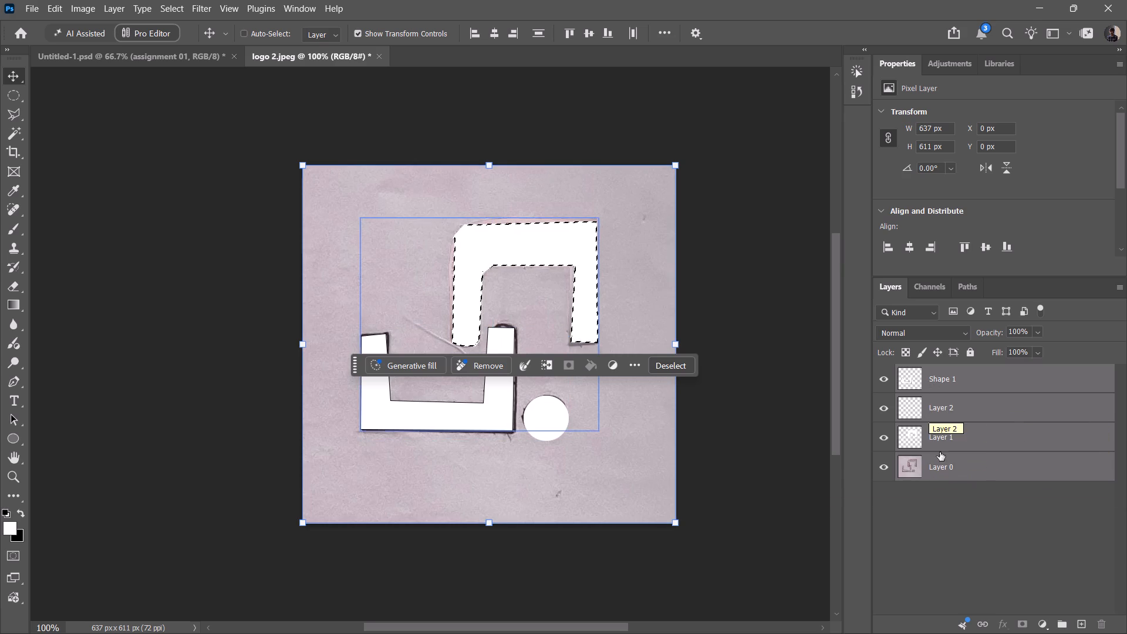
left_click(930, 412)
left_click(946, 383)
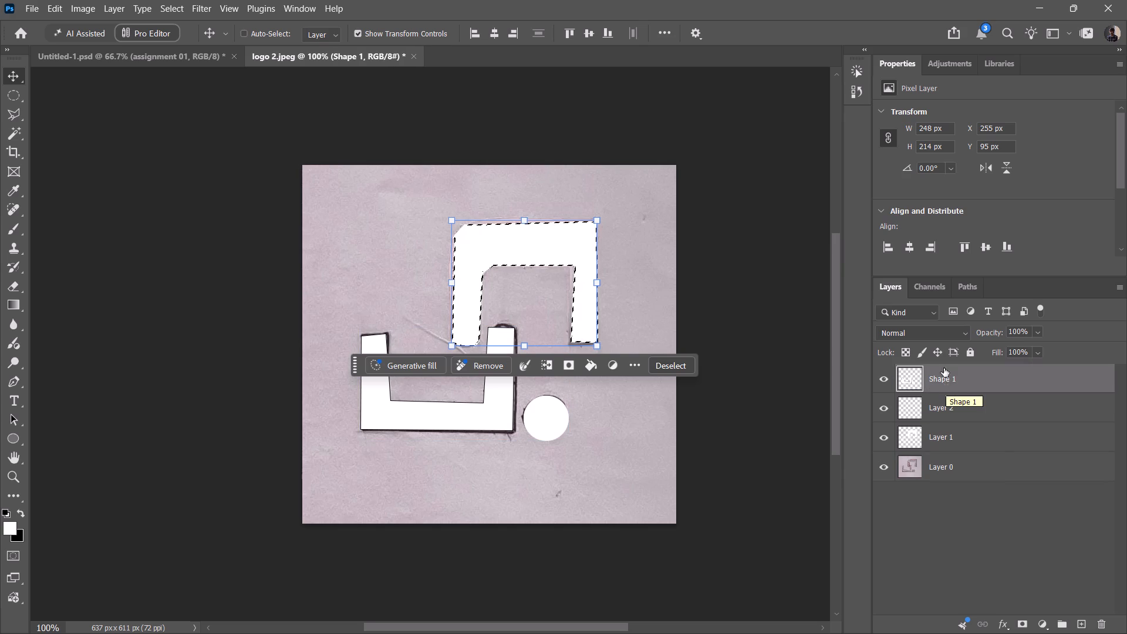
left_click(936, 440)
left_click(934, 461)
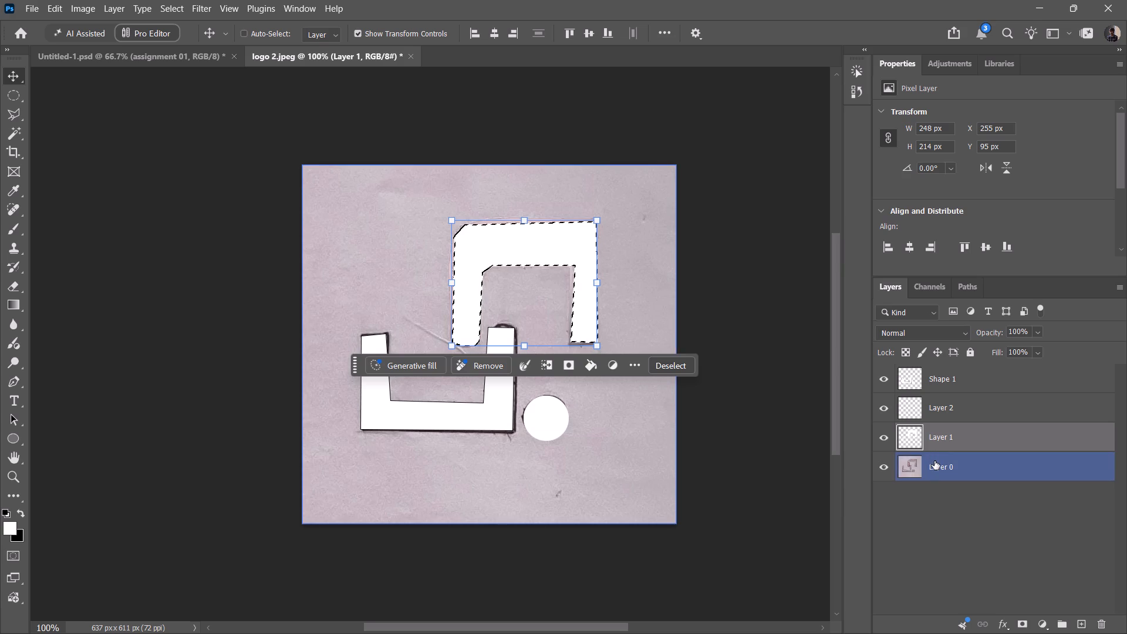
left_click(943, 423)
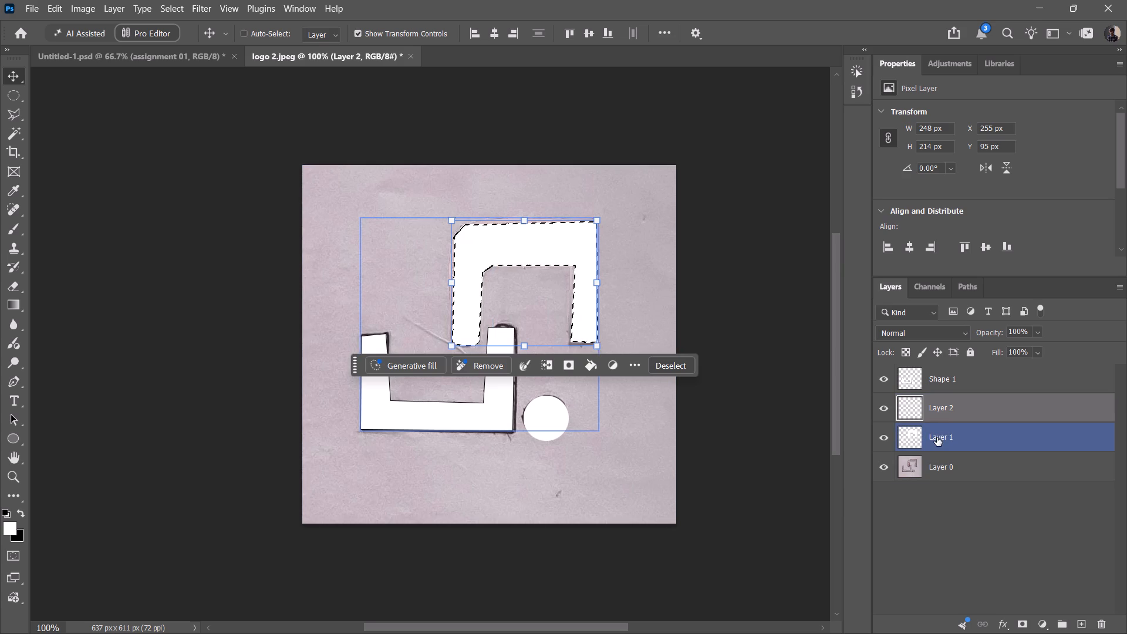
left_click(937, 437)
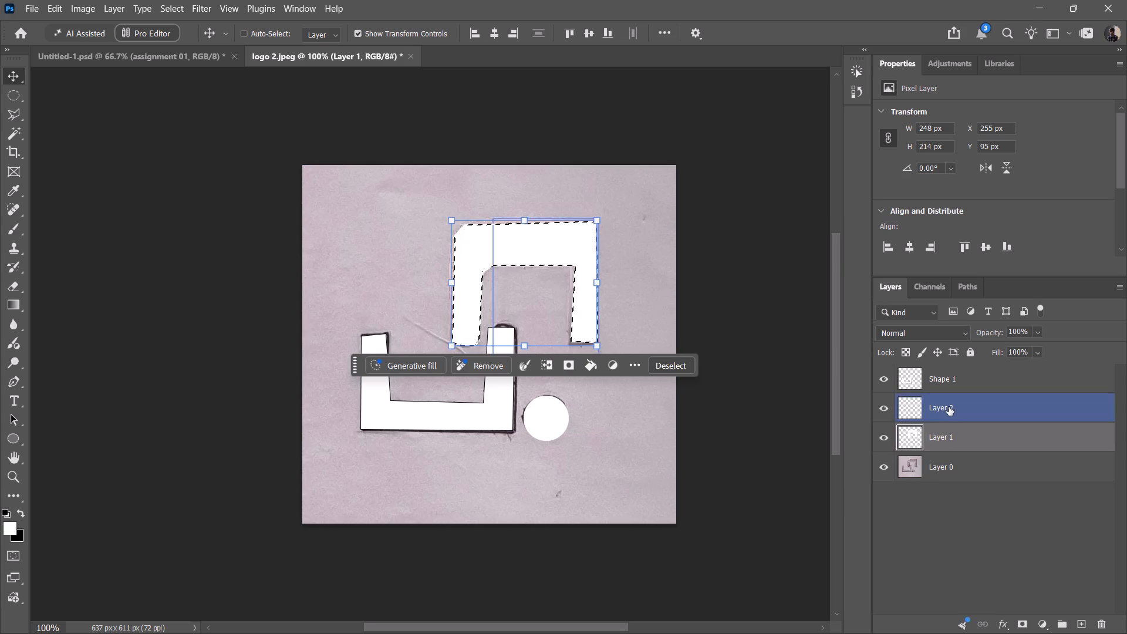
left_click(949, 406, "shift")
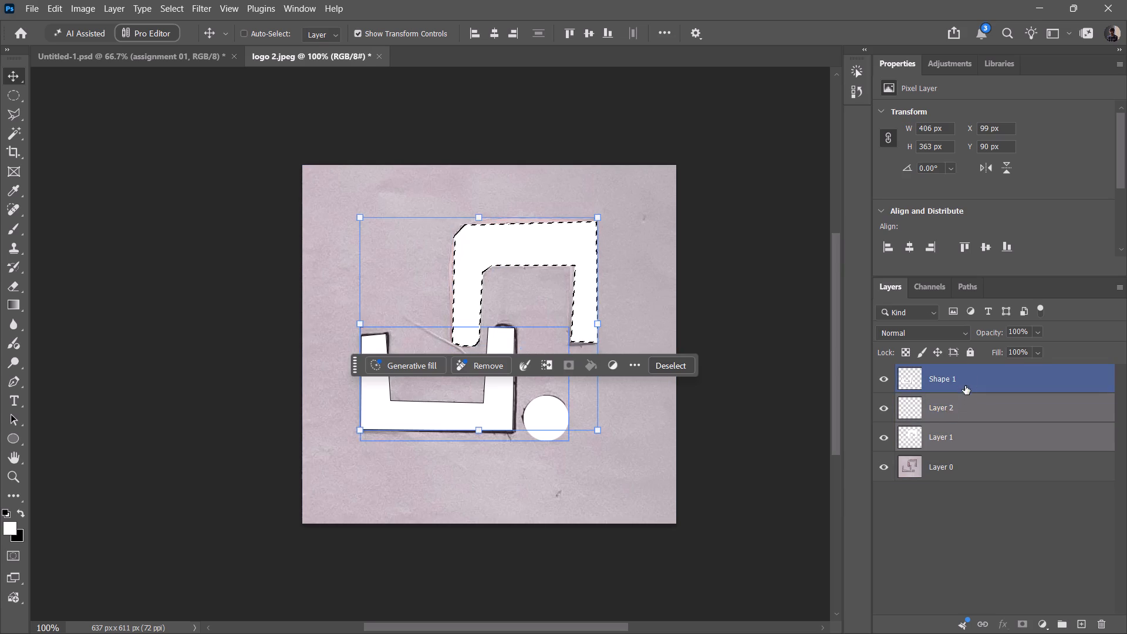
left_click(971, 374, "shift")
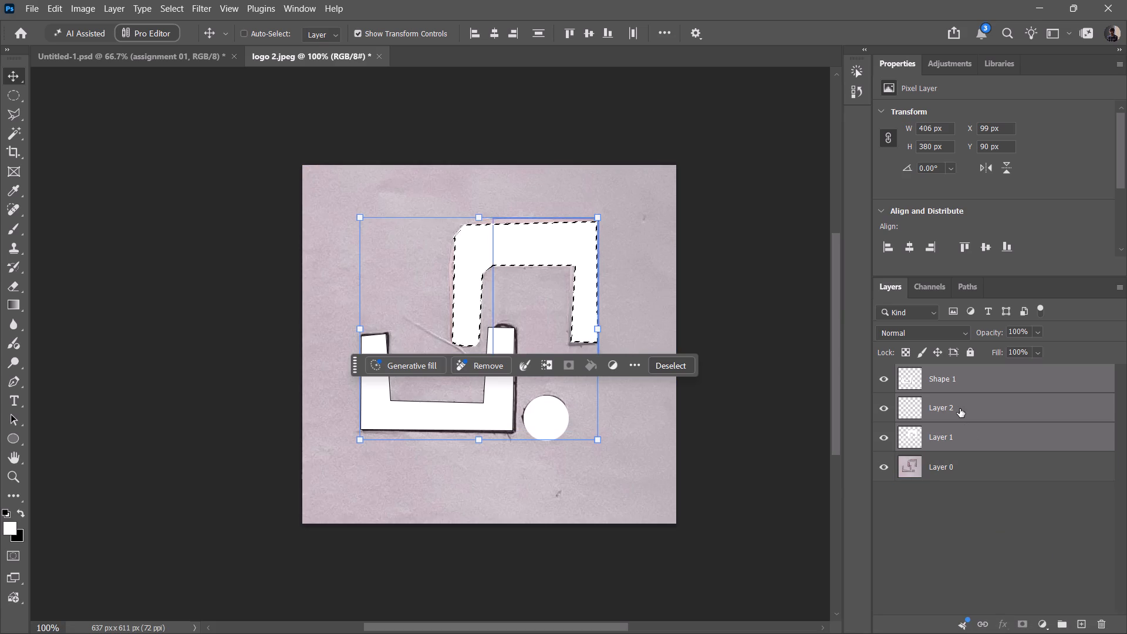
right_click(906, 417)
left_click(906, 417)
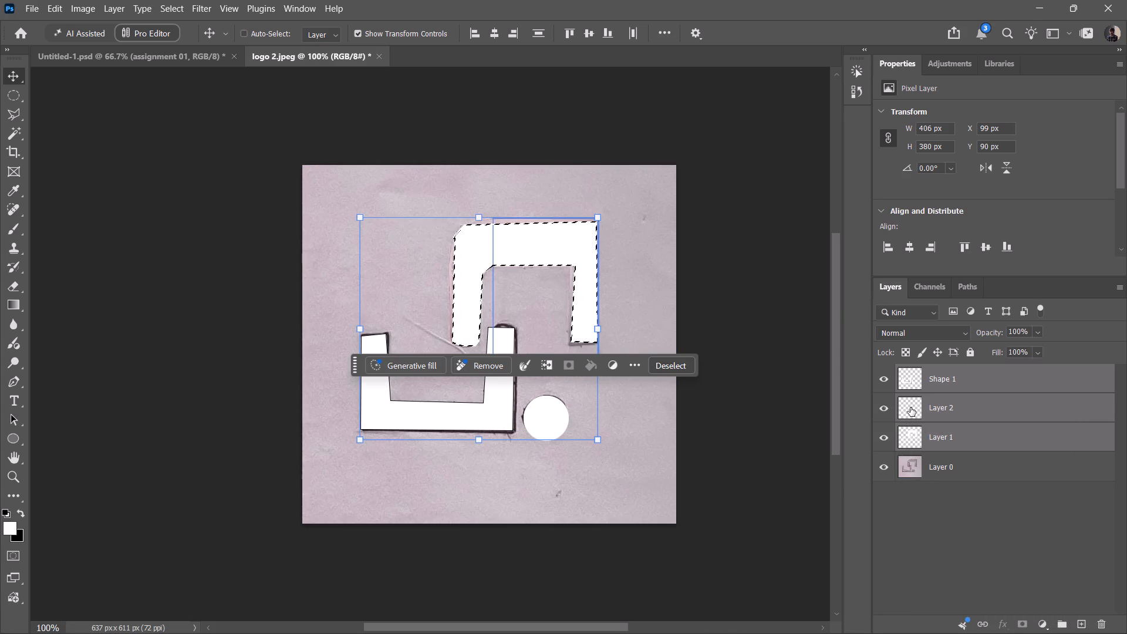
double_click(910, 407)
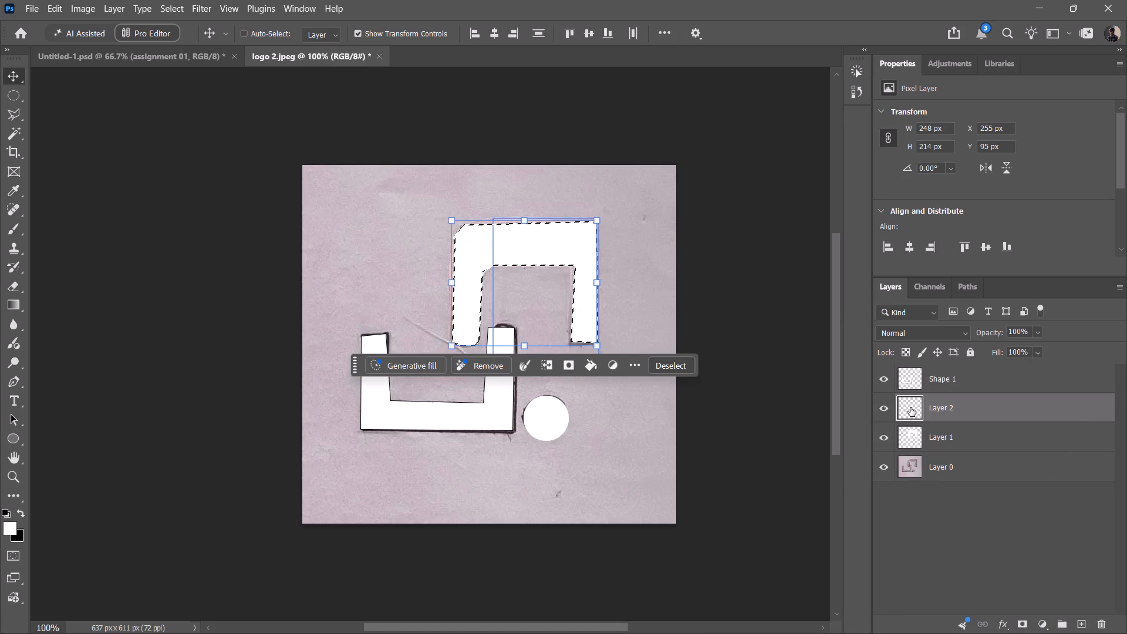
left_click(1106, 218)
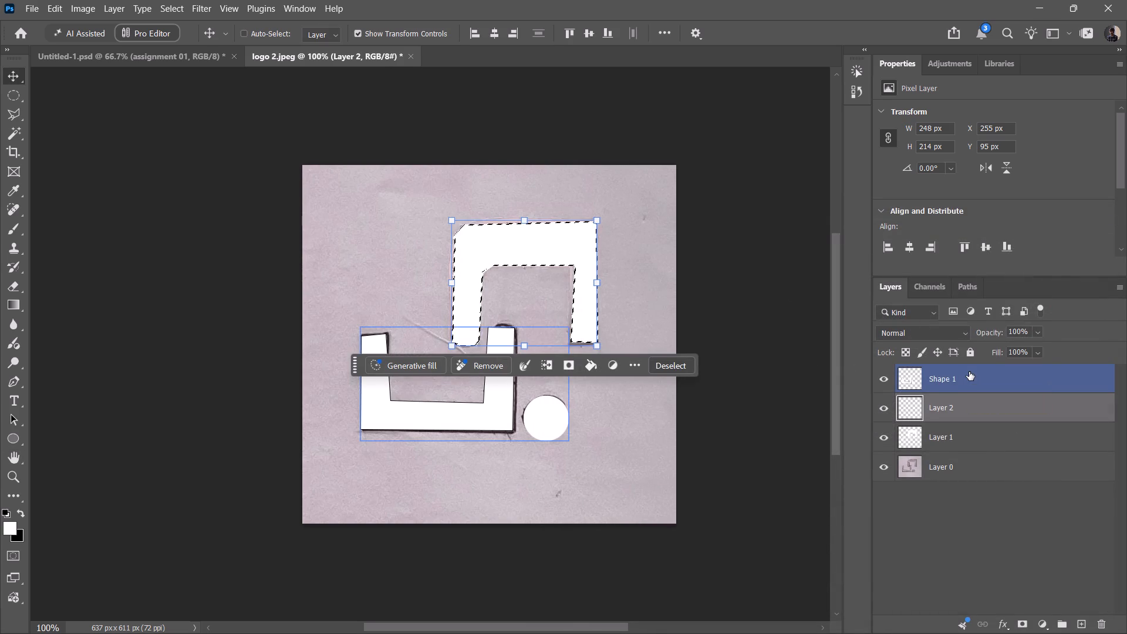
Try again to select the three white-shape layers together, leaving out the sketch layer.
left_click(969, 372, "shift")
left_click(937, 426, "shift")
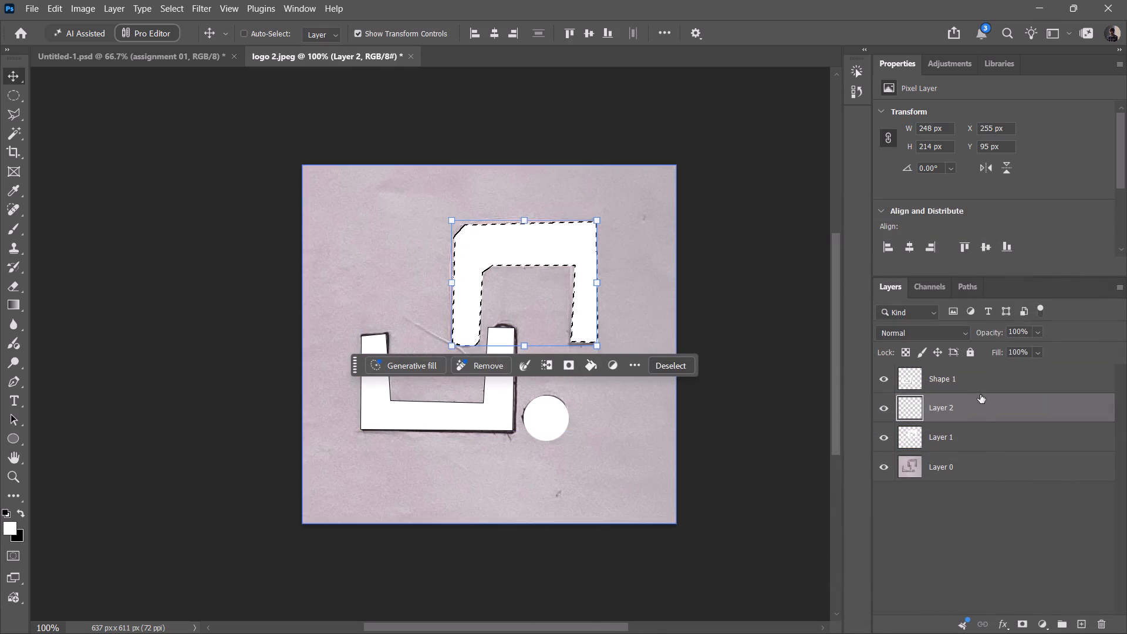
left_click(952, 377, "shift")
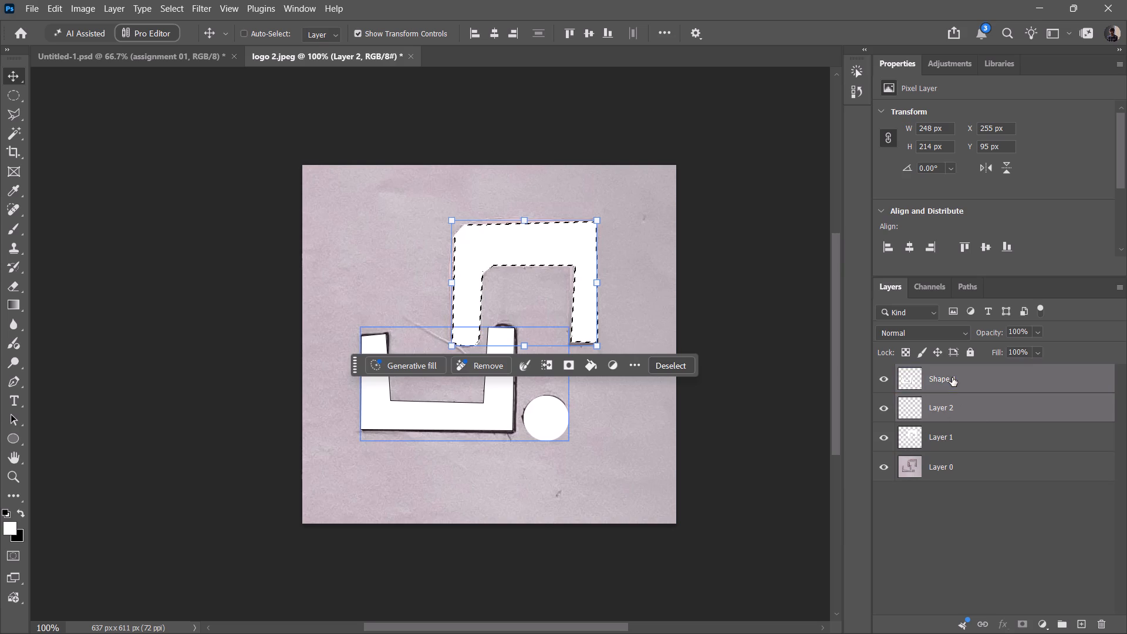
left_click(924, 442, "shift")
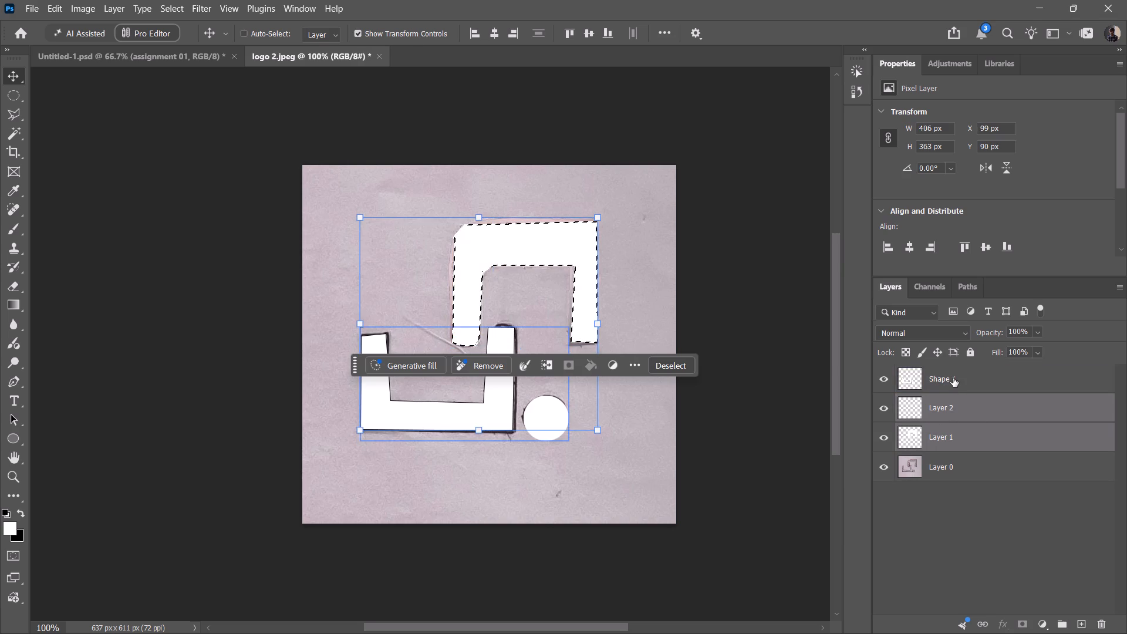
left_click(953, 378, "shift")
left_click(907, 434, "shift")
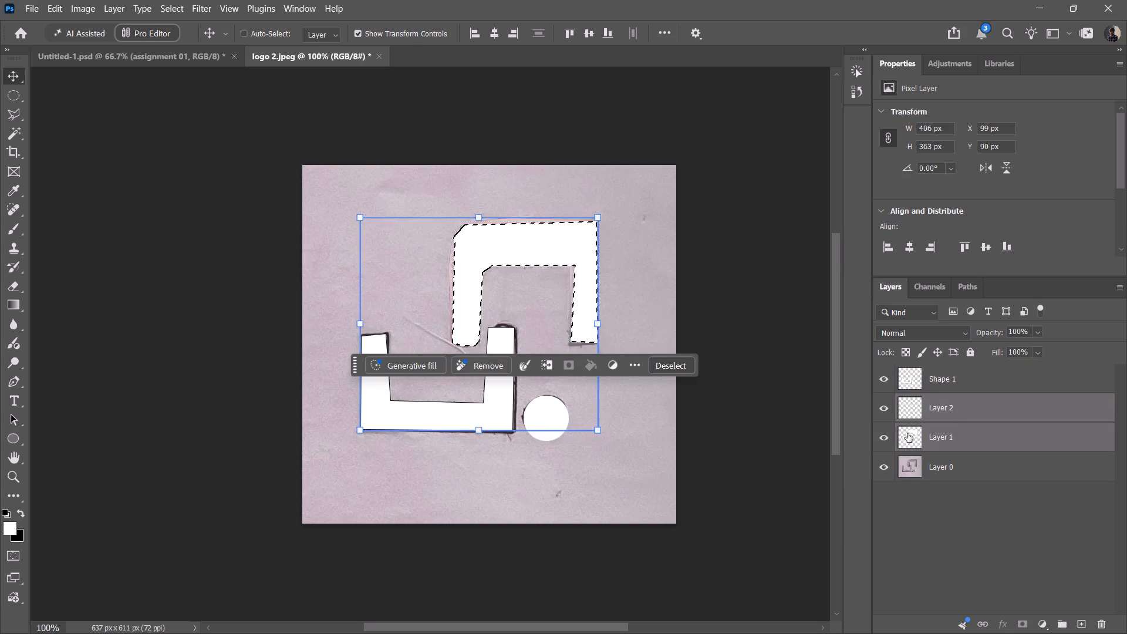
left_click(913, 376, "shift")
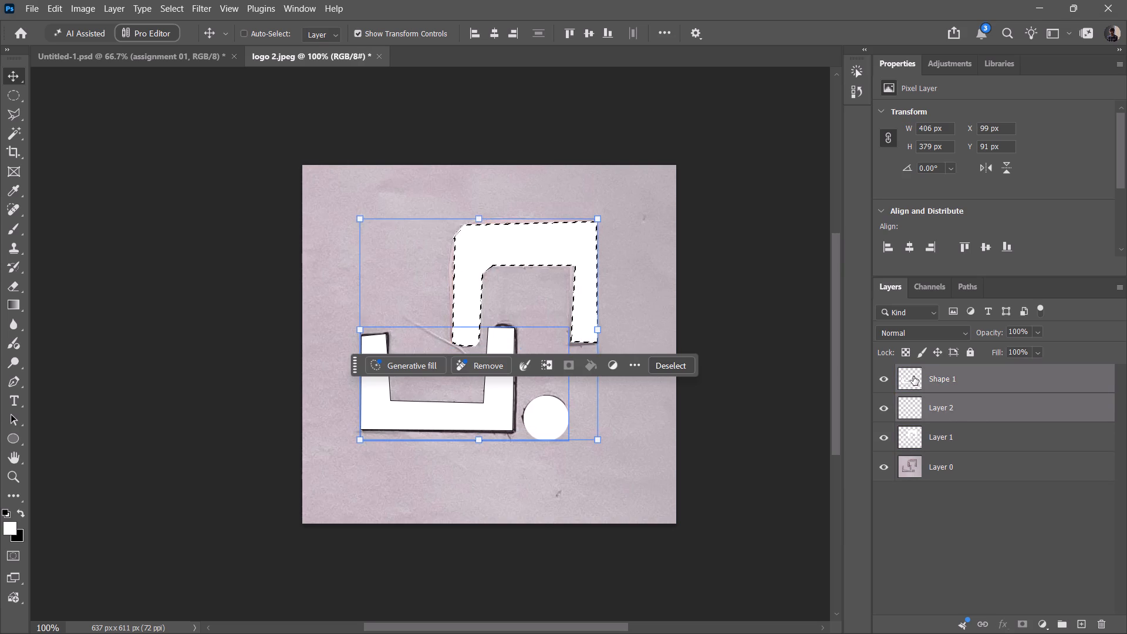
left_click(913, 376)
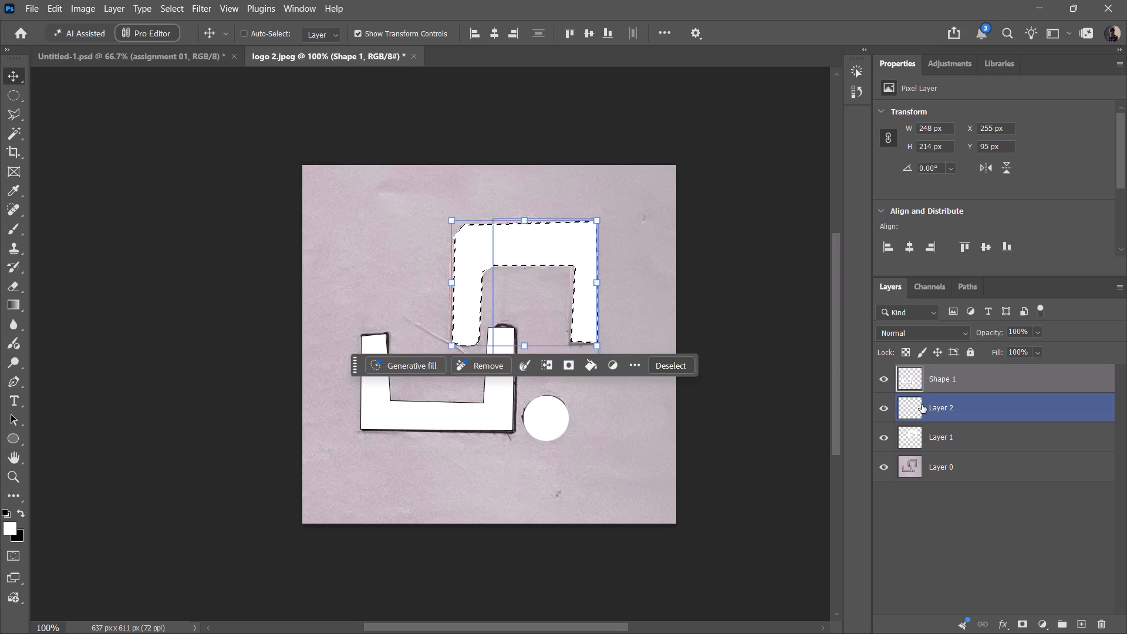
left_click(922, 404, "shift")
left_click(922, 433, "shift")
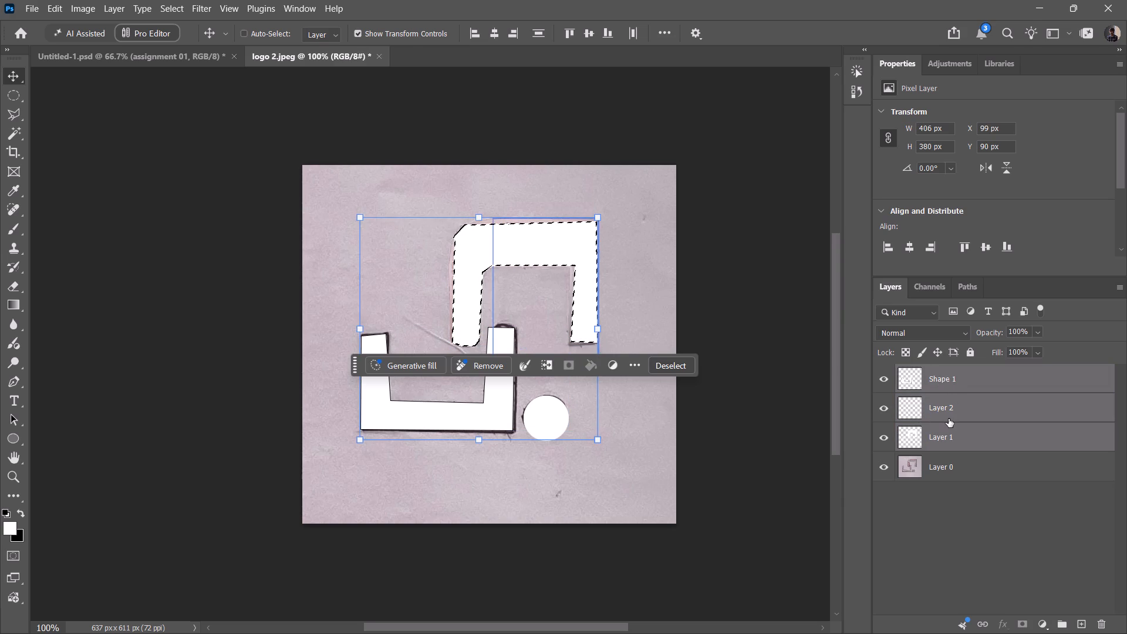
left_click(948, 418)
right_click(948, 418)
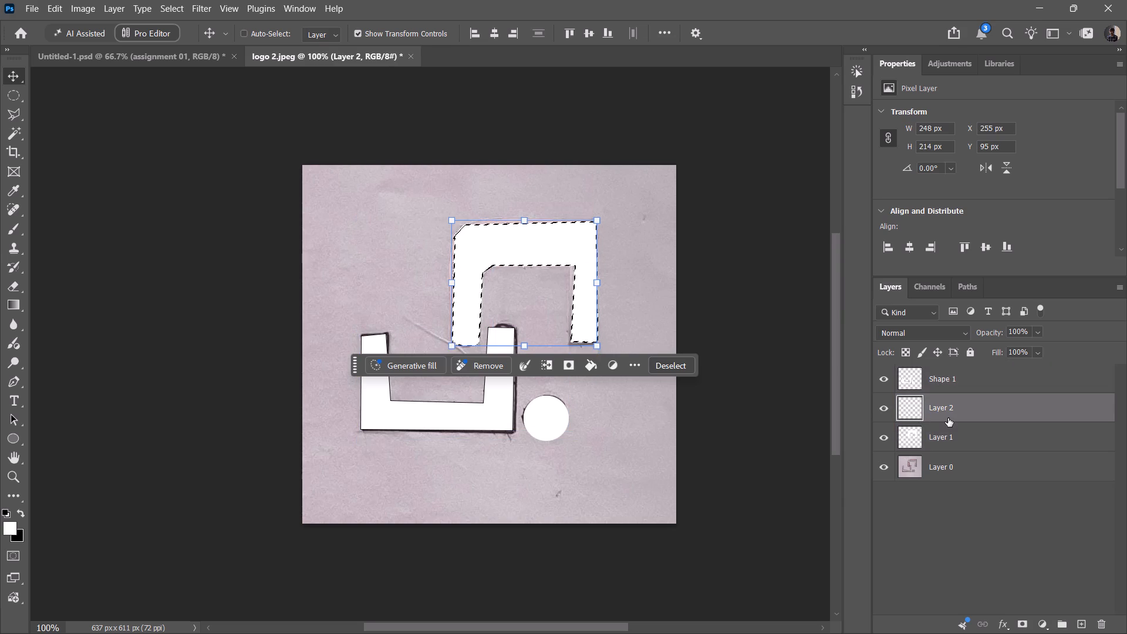
Select the Shape 1, Layer 2 and Layer 1 layers and convert them into one smart object.
left_click(947, 379, "shift")
left_click(922, 439, "shift")
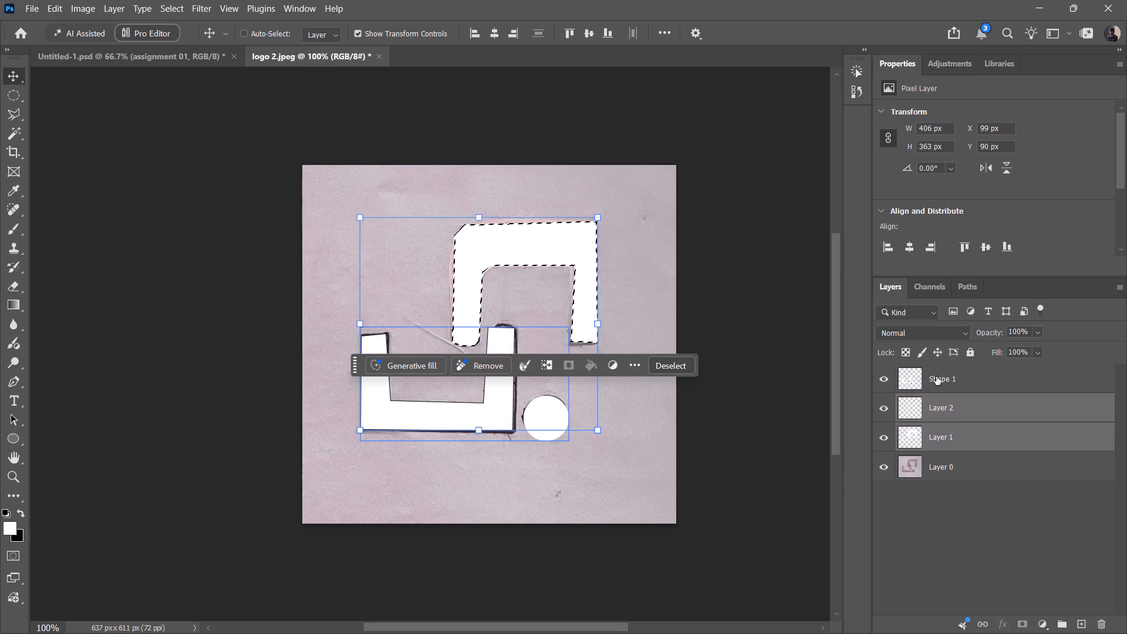
left_click(932, 376)
left_click(917, 409, "shift")
left_click(917, 432, "shift")
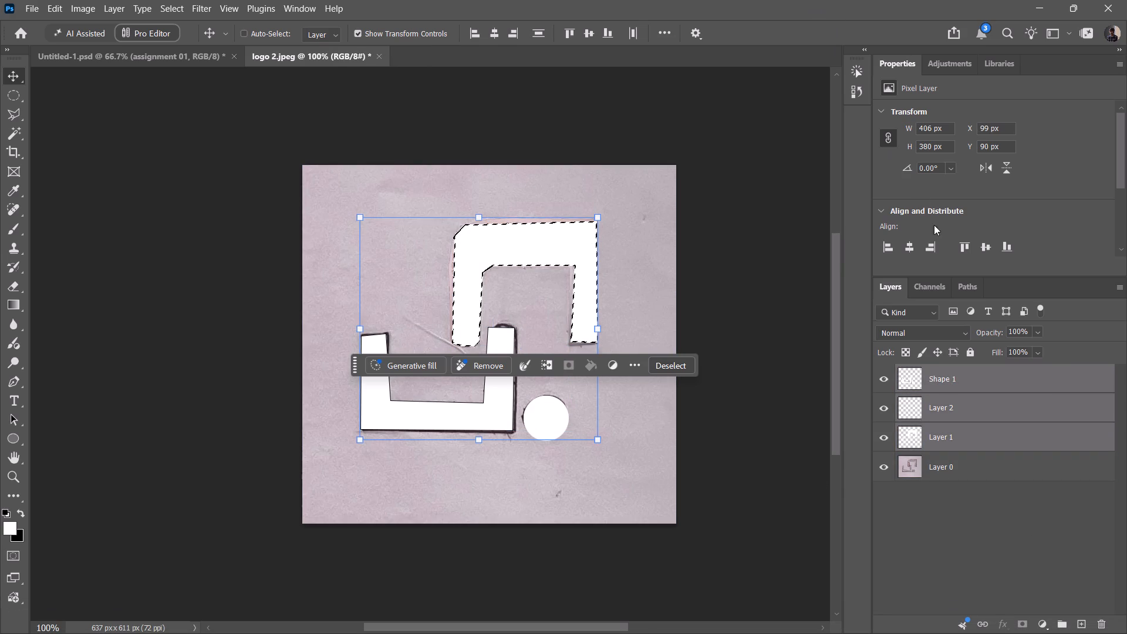
right_click(959, 404)
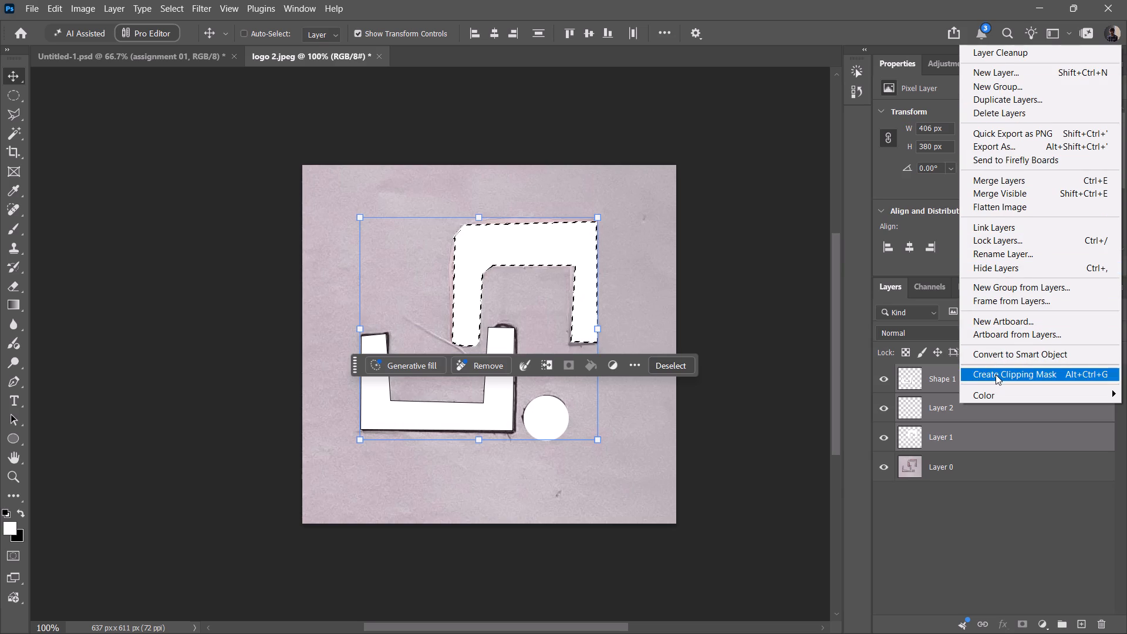
left_click(1001, 355)
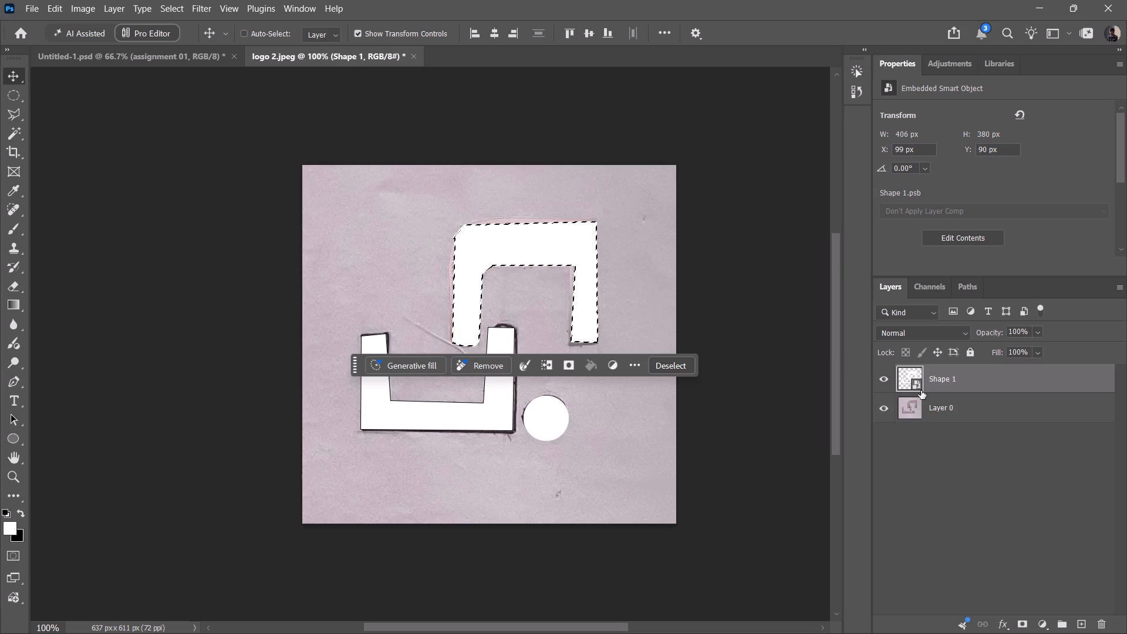
Copy the selected white arch from logo 2.jpeg, paste it into Untitled-1.psd and place it at about X 530, Y 317 px.
key("ctrl+c")
left_click(684, 331, "ctrl")
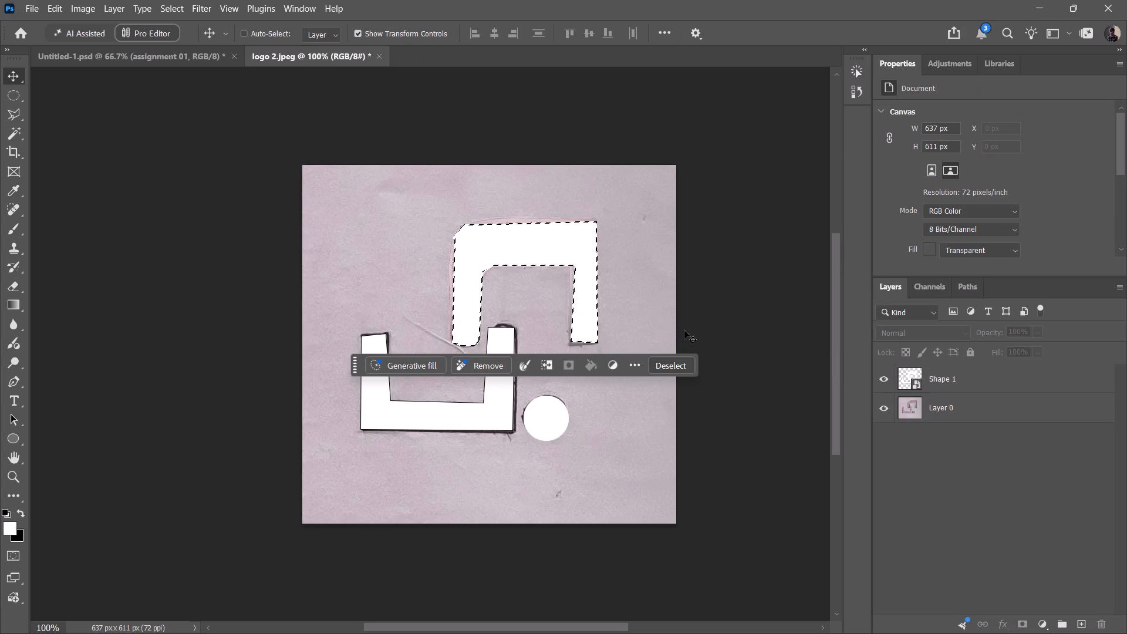
scroll(684, 331, "up", 1)
left_click(203, 53)
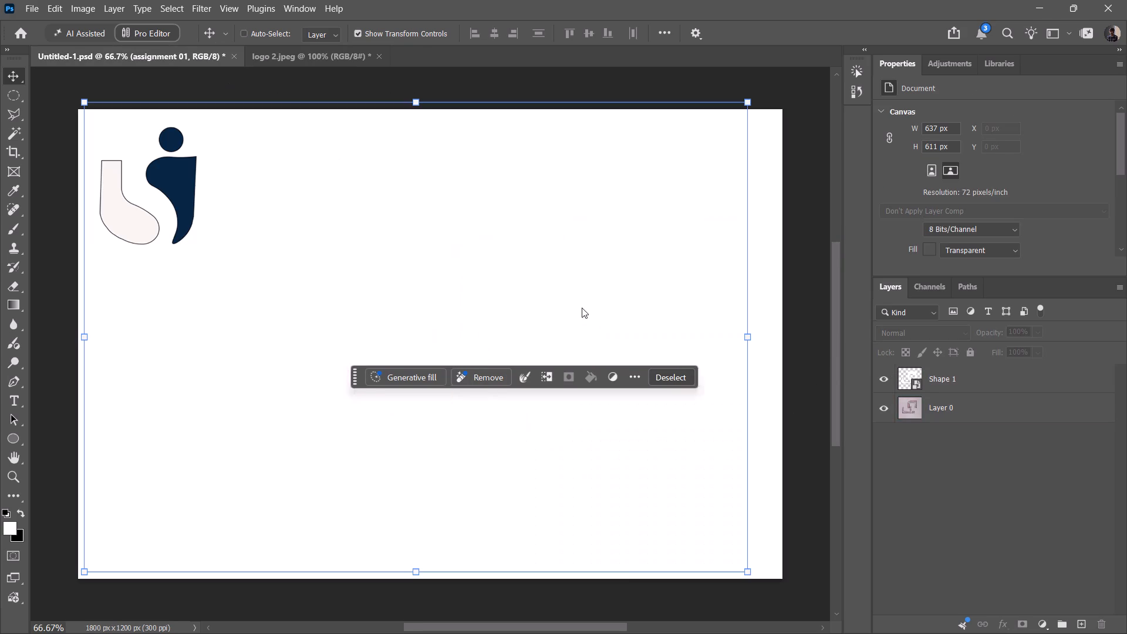
left_click(264, 261)
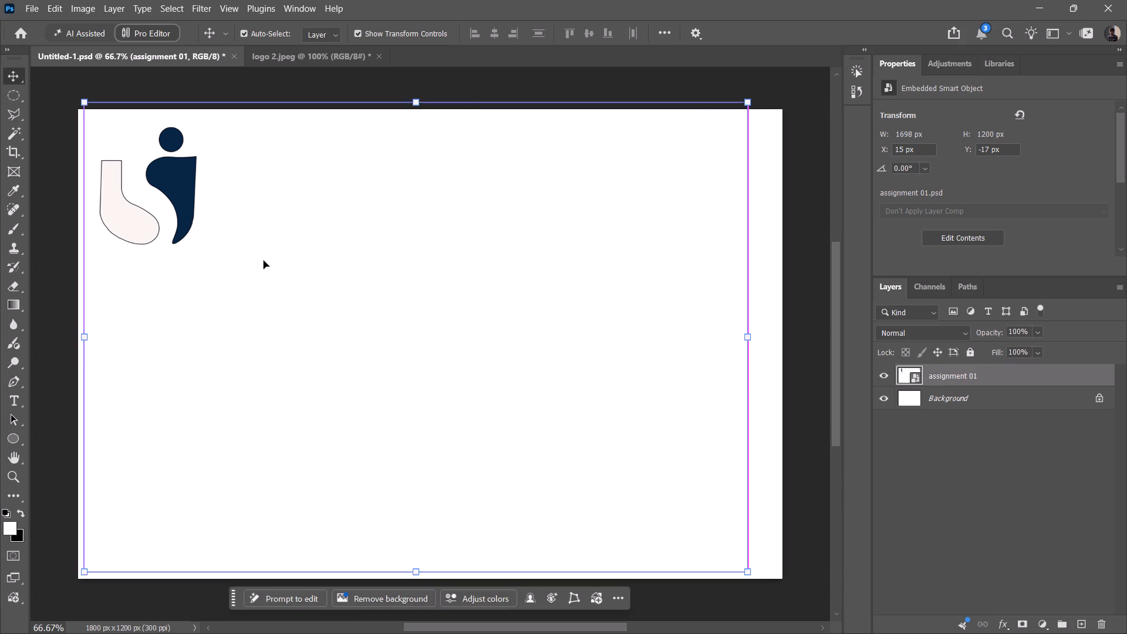
key("ctrl+v")
left_click_drag(409, 343, 312, 275)
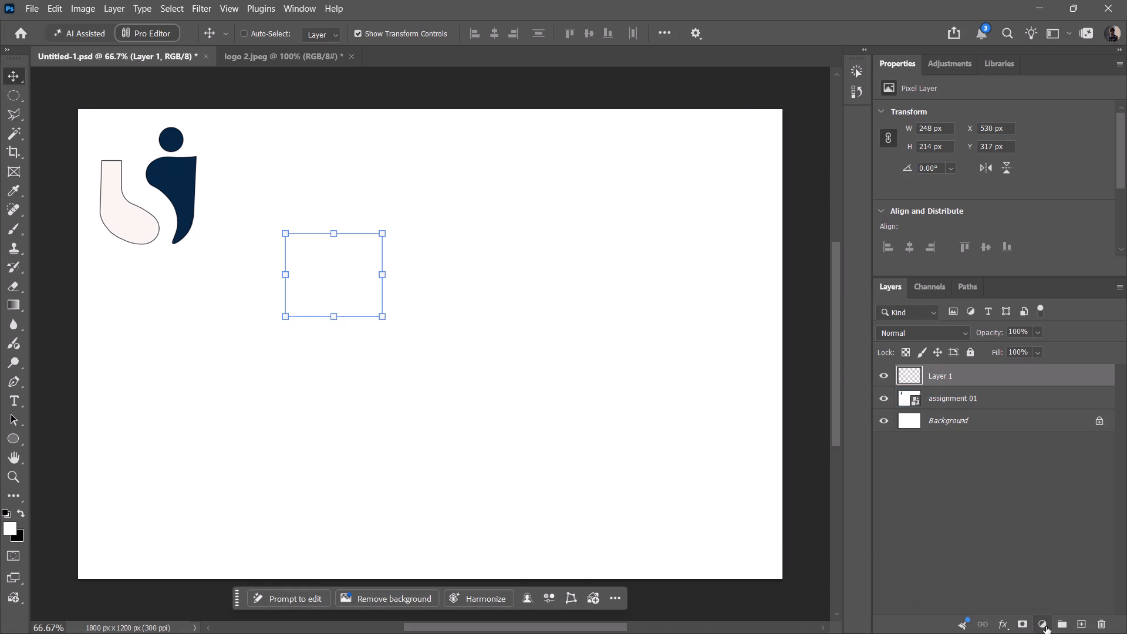
Add a Solid Color fill layer in dark red #740909 above the pasted arch layer.
left_click(1046, 626)
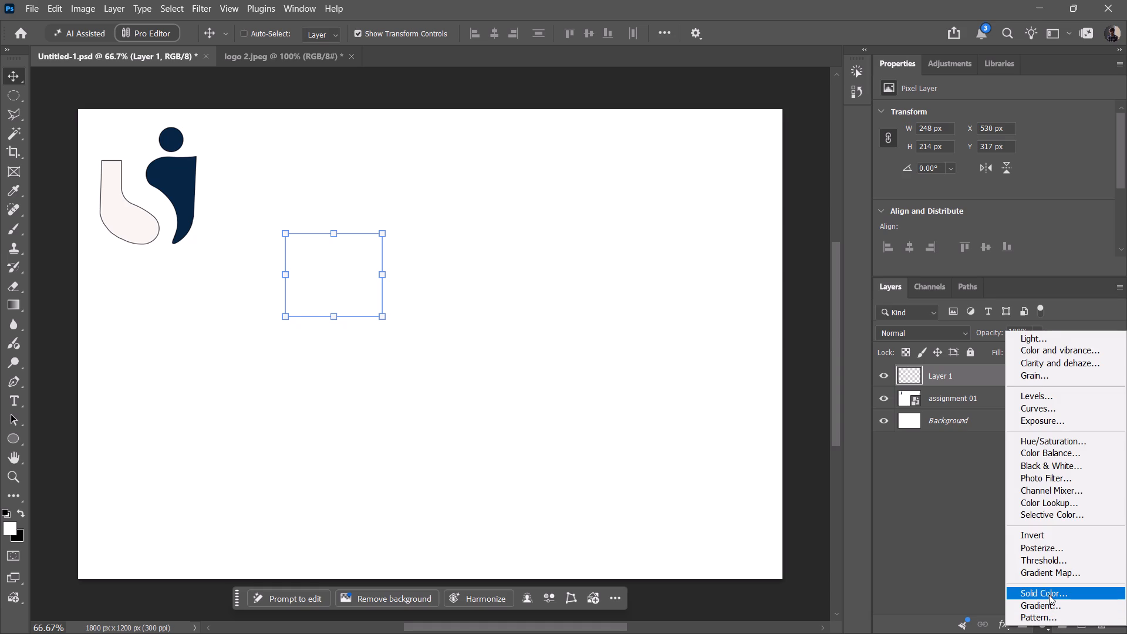
left_click(1042, 598)
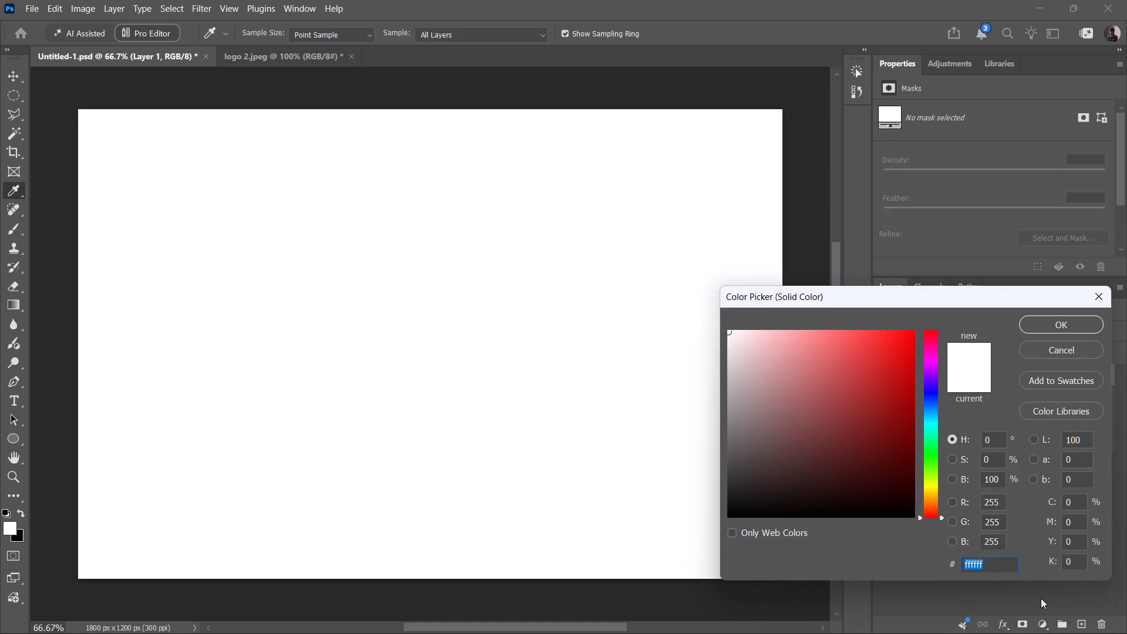
left_click_drag(853, 371, 873, 393)
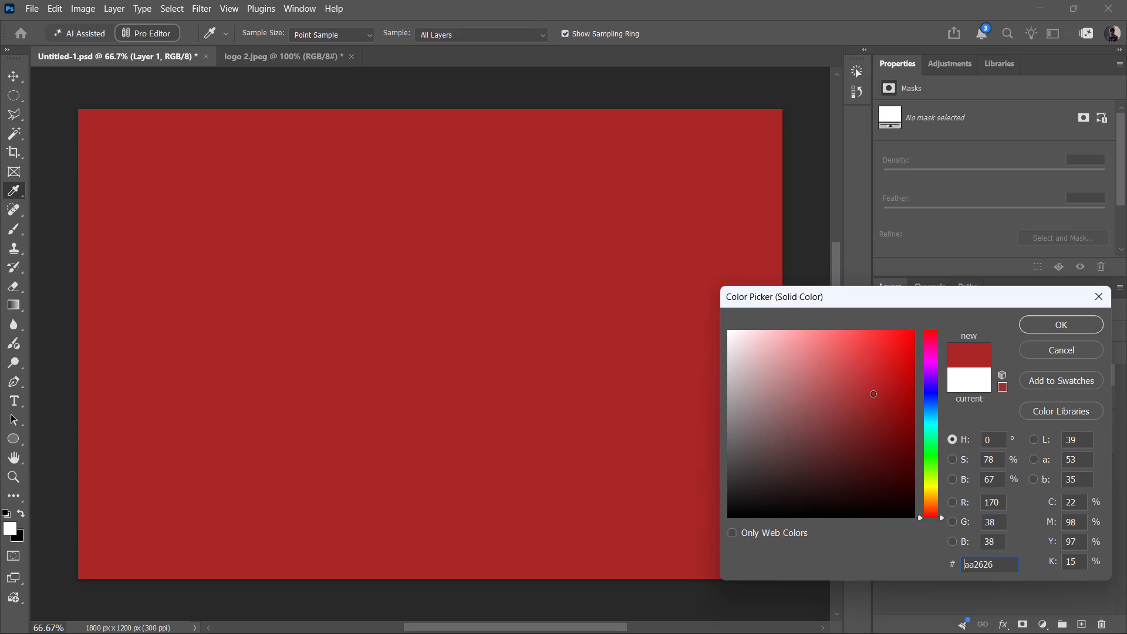
left_click_drag(873, 393, 873, 379)
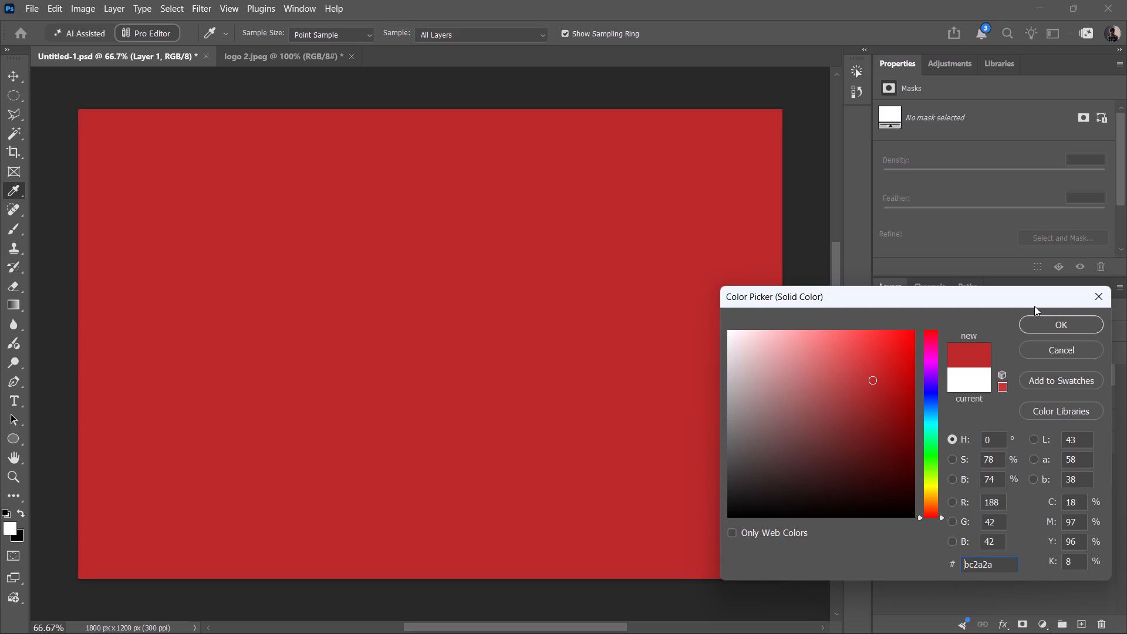
left_click_drag(887, 372, 862, 364)
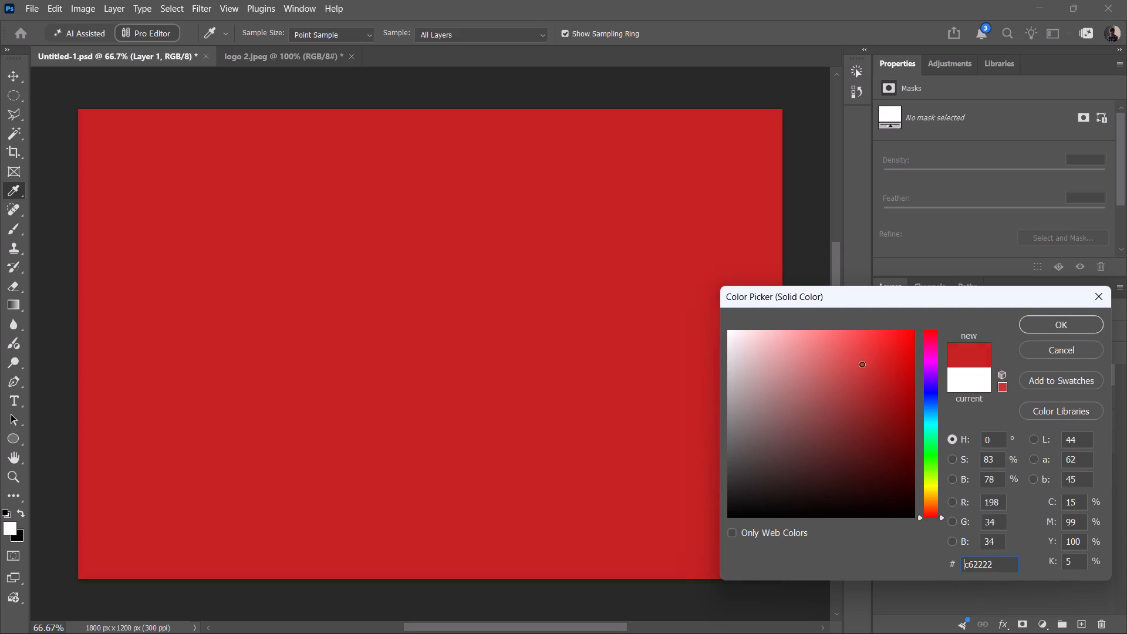
left_click_drag(862, 364, 900, 432)
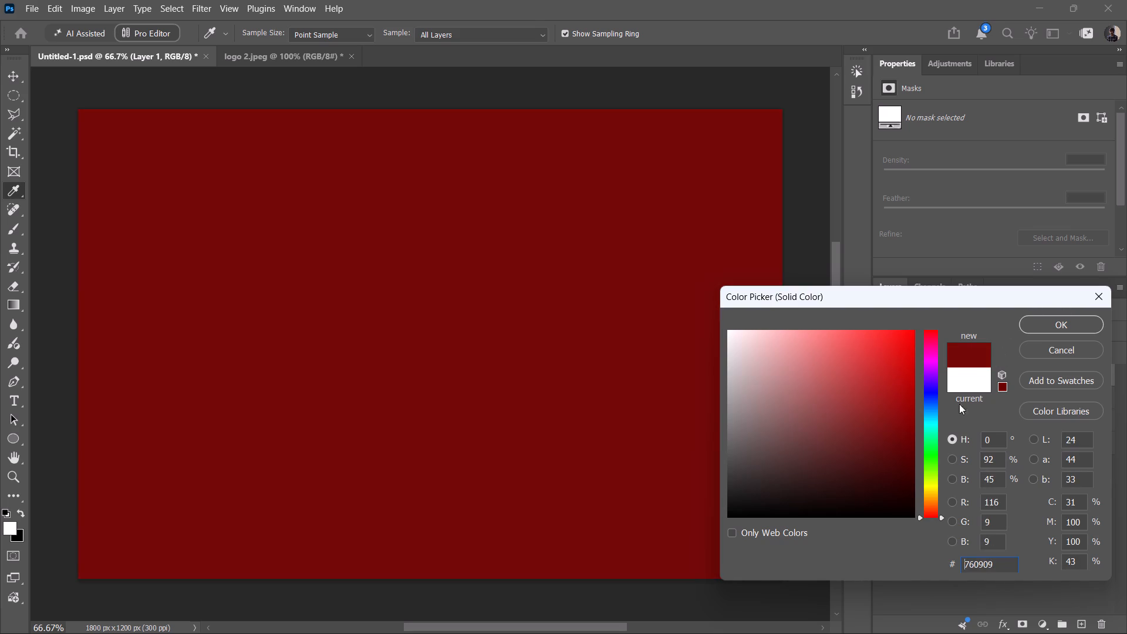
left_click(1063, 329)
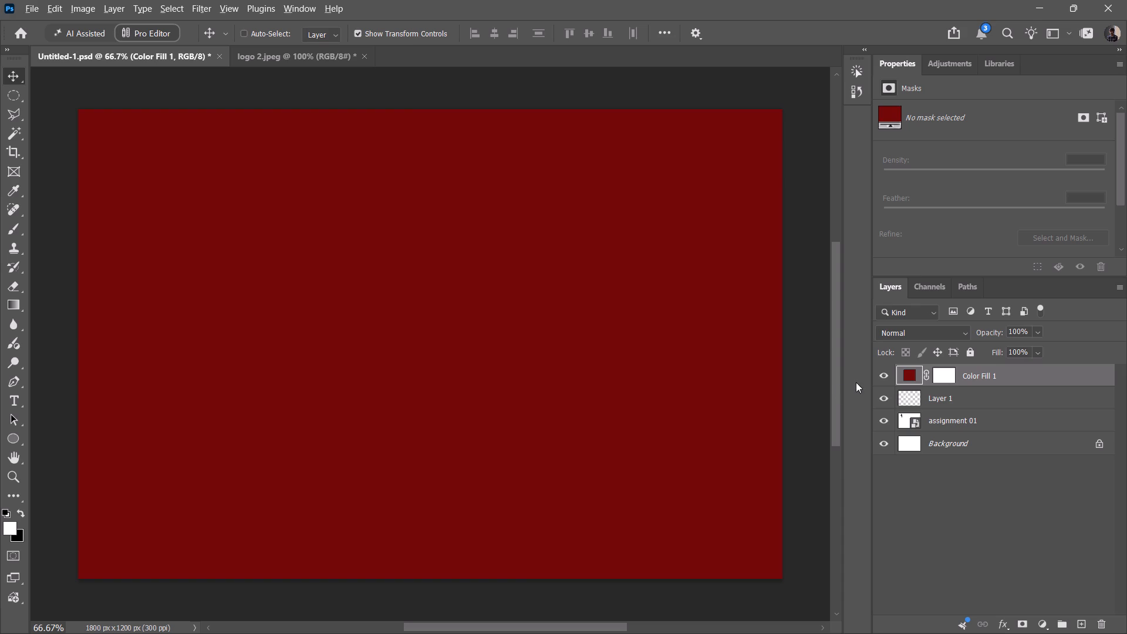
Clip the dark red fill layer to the arch on Layer 1.
left_click(911, 385, "alt")
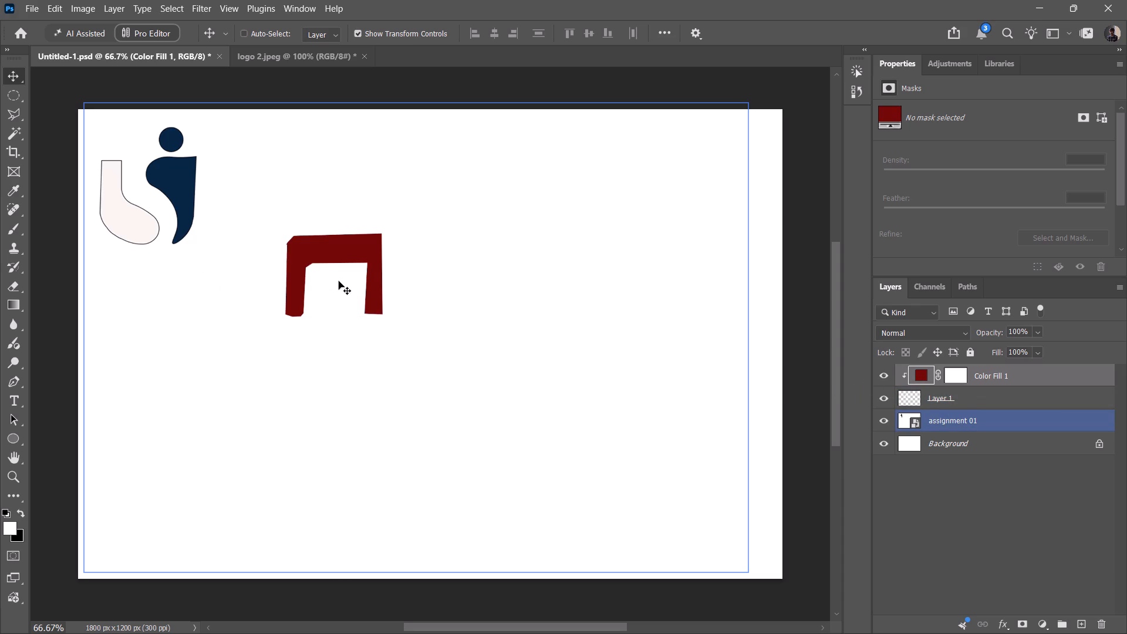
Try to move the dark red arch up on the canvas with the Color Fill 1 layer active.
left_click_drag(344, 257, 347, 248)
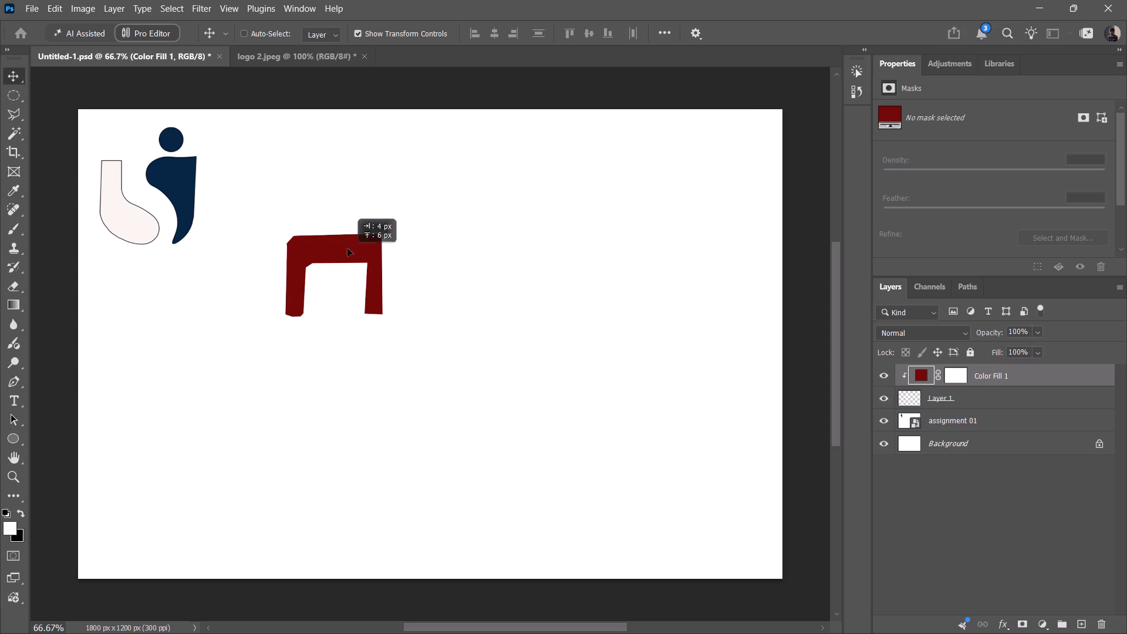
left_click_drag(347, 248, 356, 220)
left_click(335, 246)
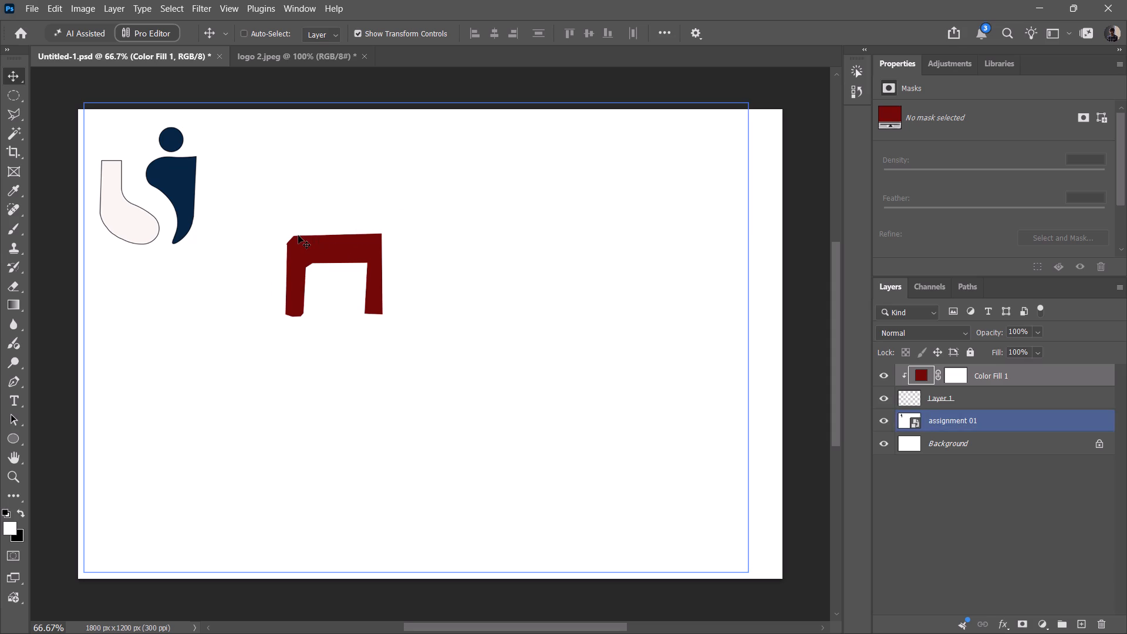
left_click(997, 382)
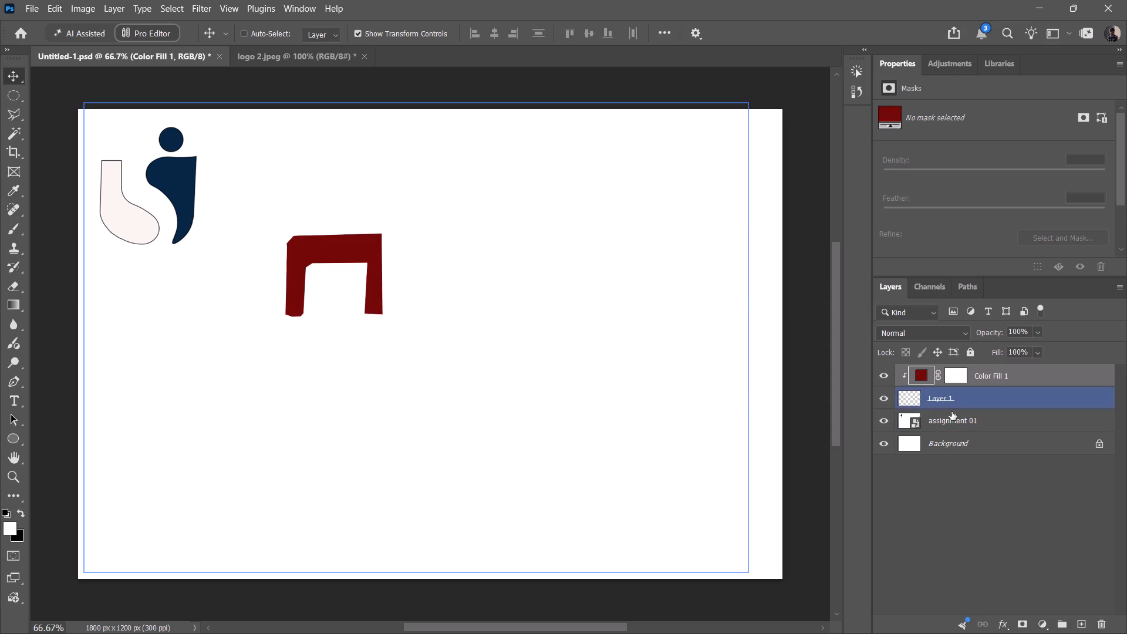
Select Layer 1 and move the arch up beside the existing navy logo, to about X 471, Y 94 px.
left_click(1007, 396)
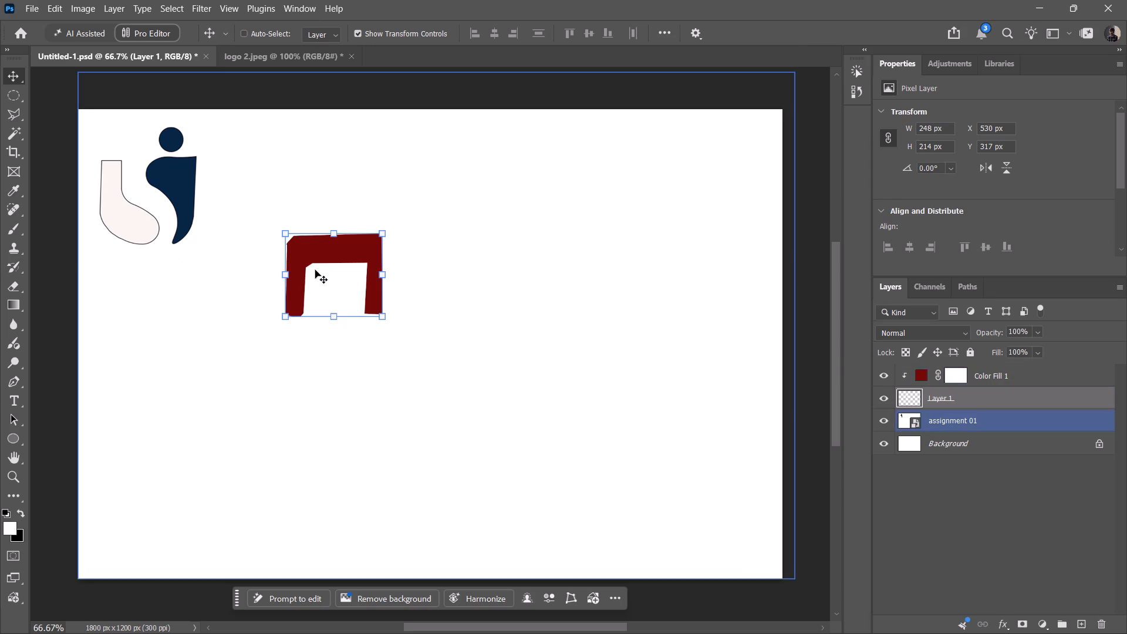
left_click_drag(331, 285, 331, 269)
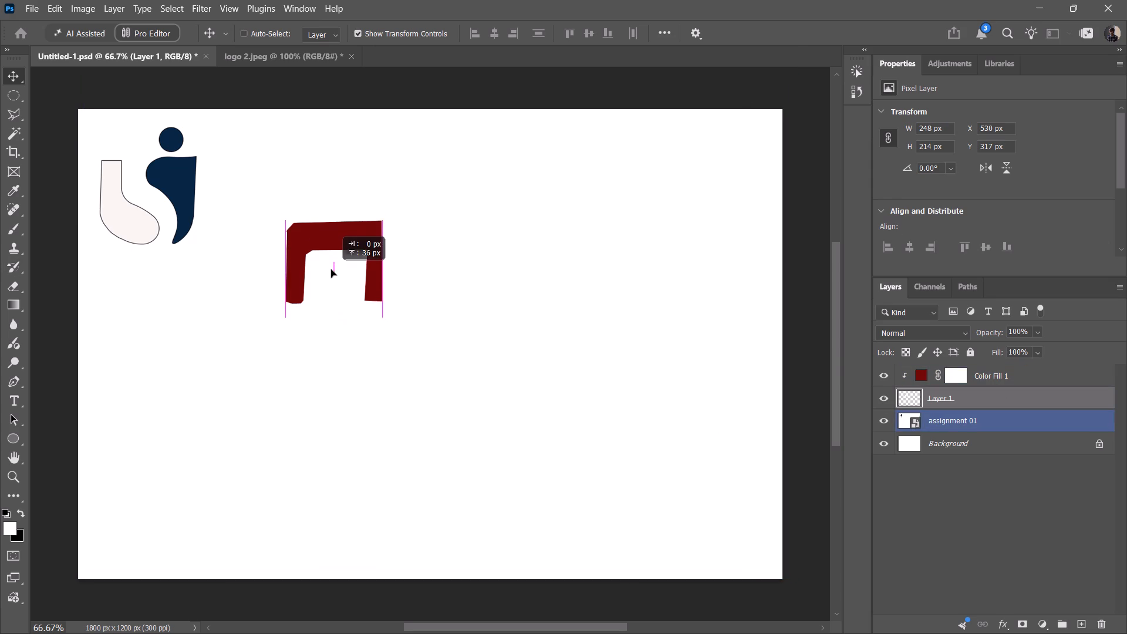
left_click_drag(331, 269, 308, 198)
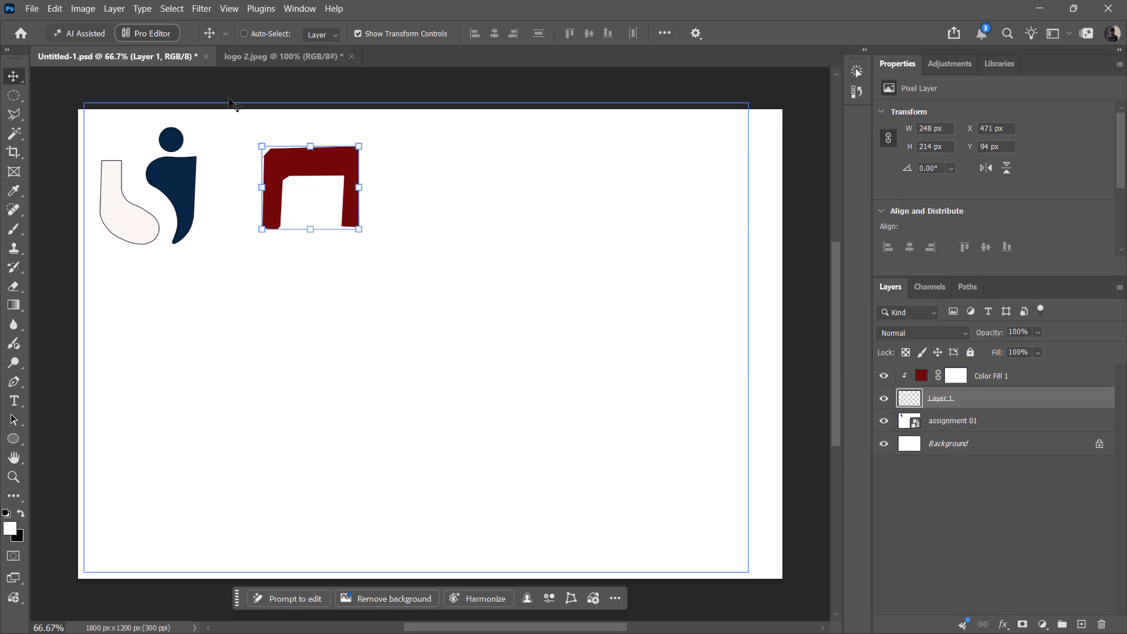
Switch back to the logo 2.jpeg document and select the Shape 1 smart object layer.
left_click_drag(261, 49, 259, 56)
left_click(253, 53)
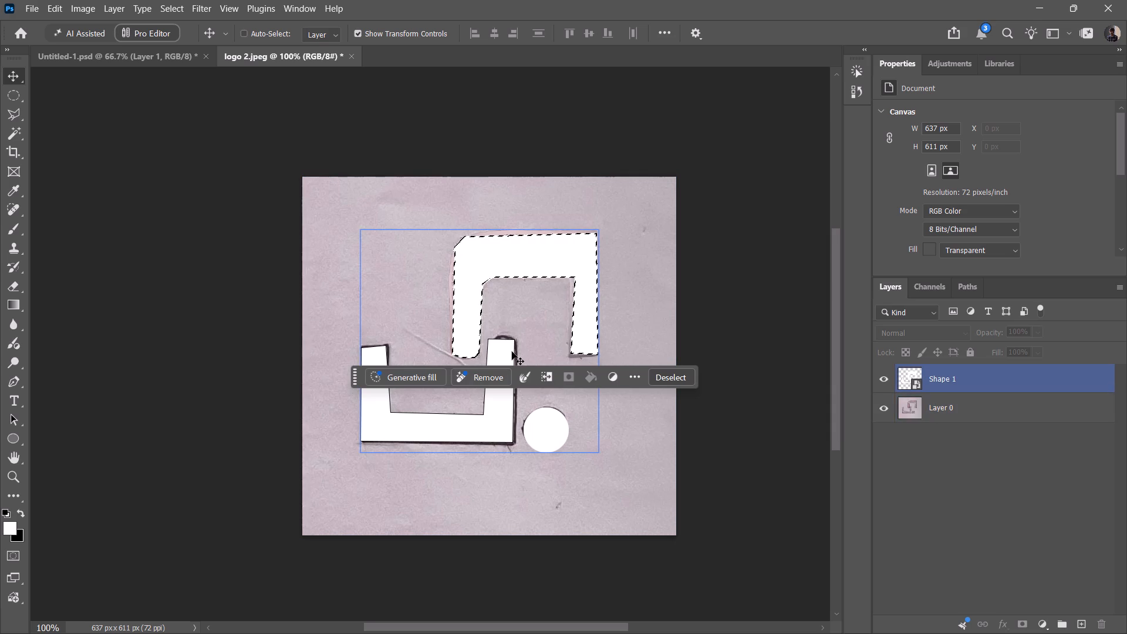
left_click(962, 382)
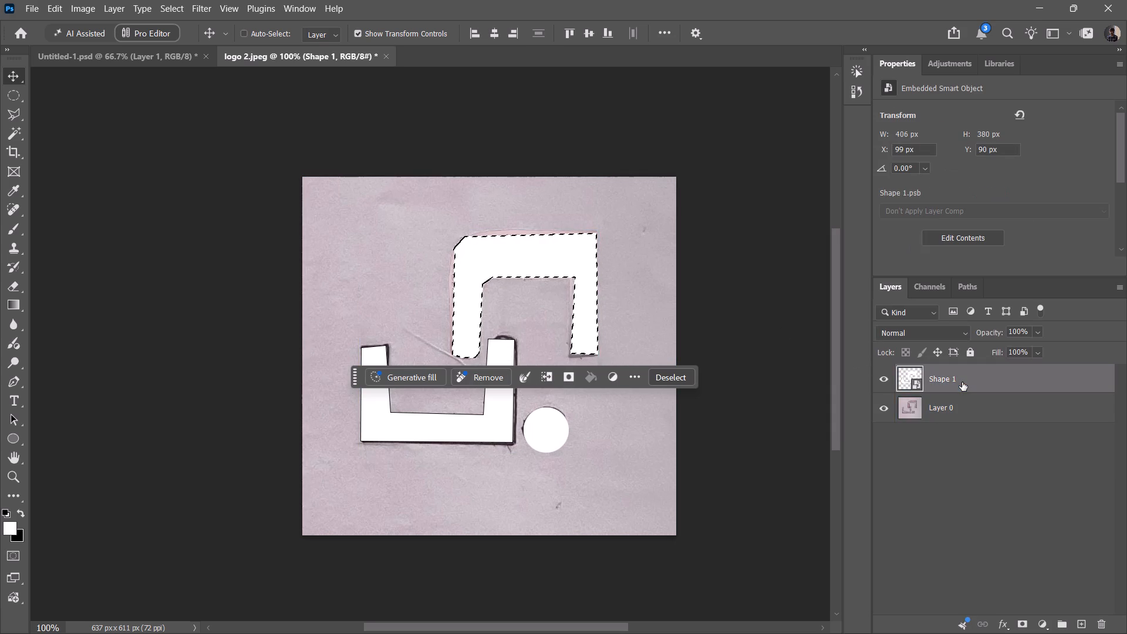
left_click(961, 383)
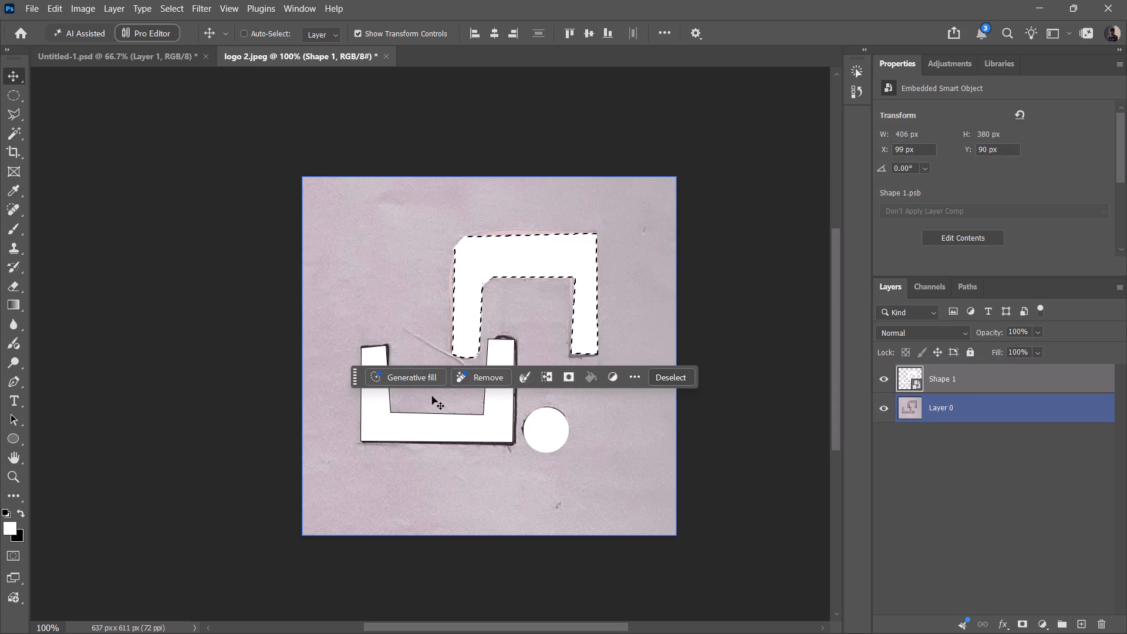
left_click(629, 316)
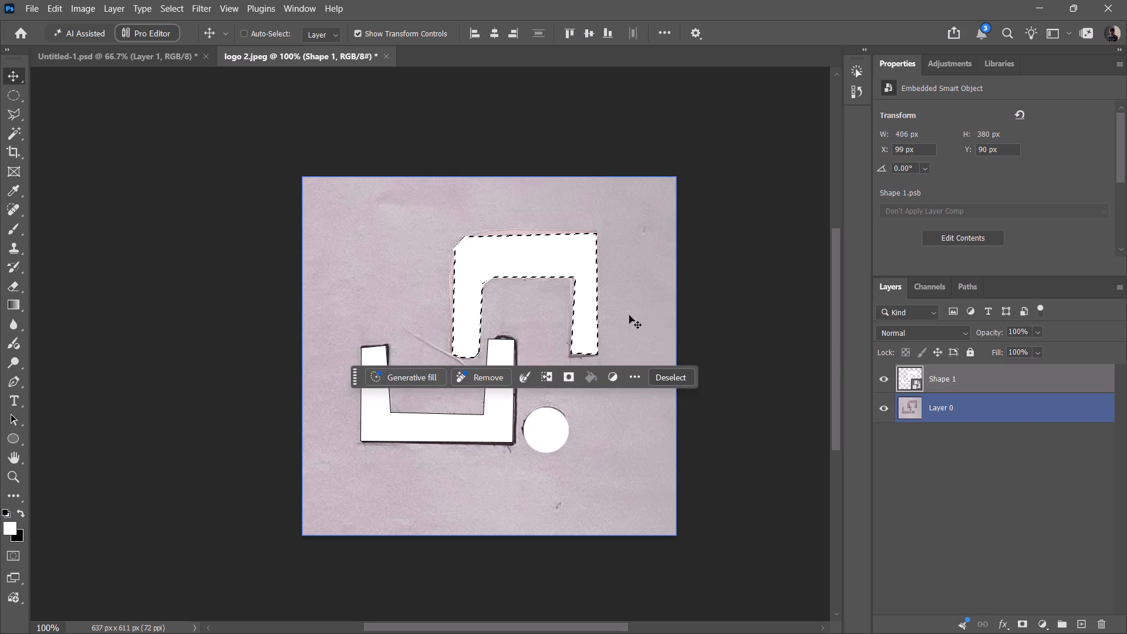
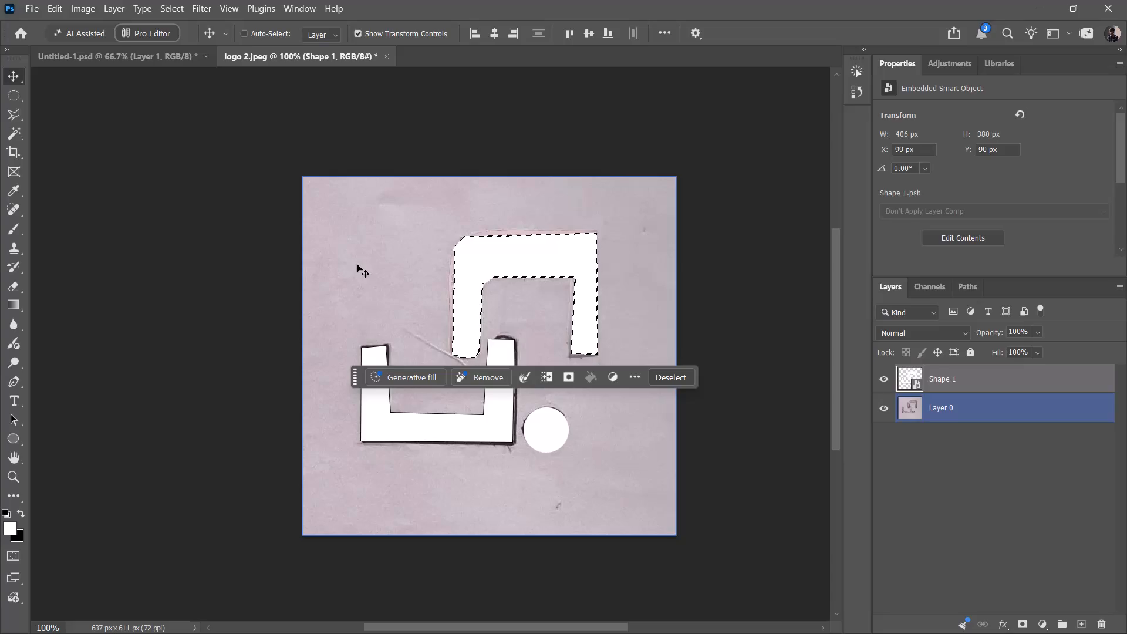
Quit Photoshop, discarding the unsaved changes to logo 2.jpeg.
left_click(1125, 0)
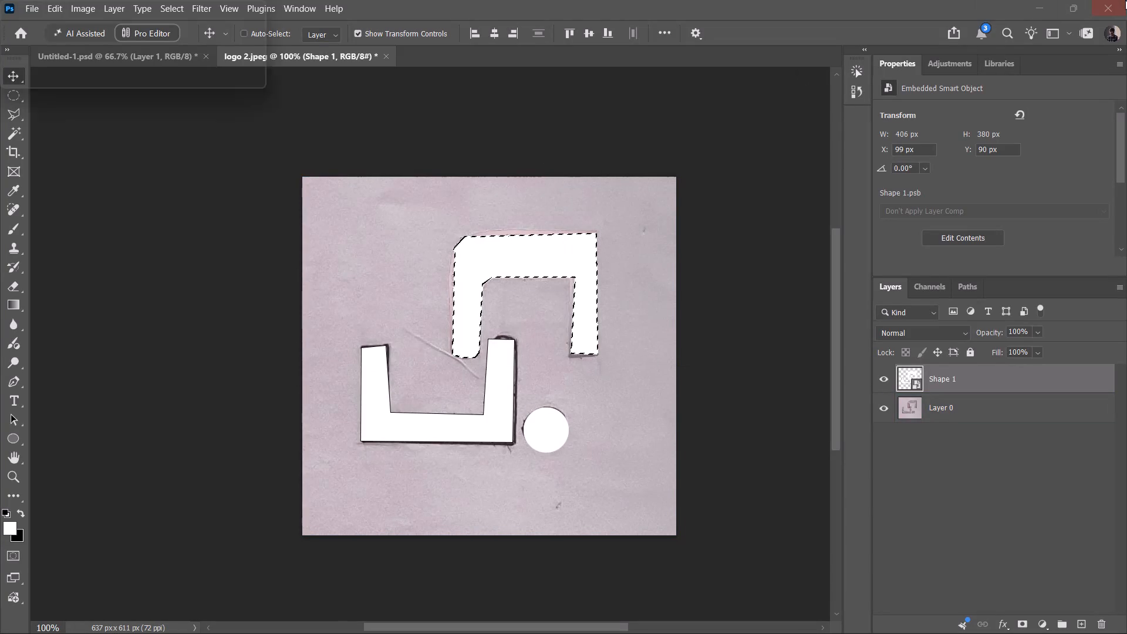
left_click(583, 252)
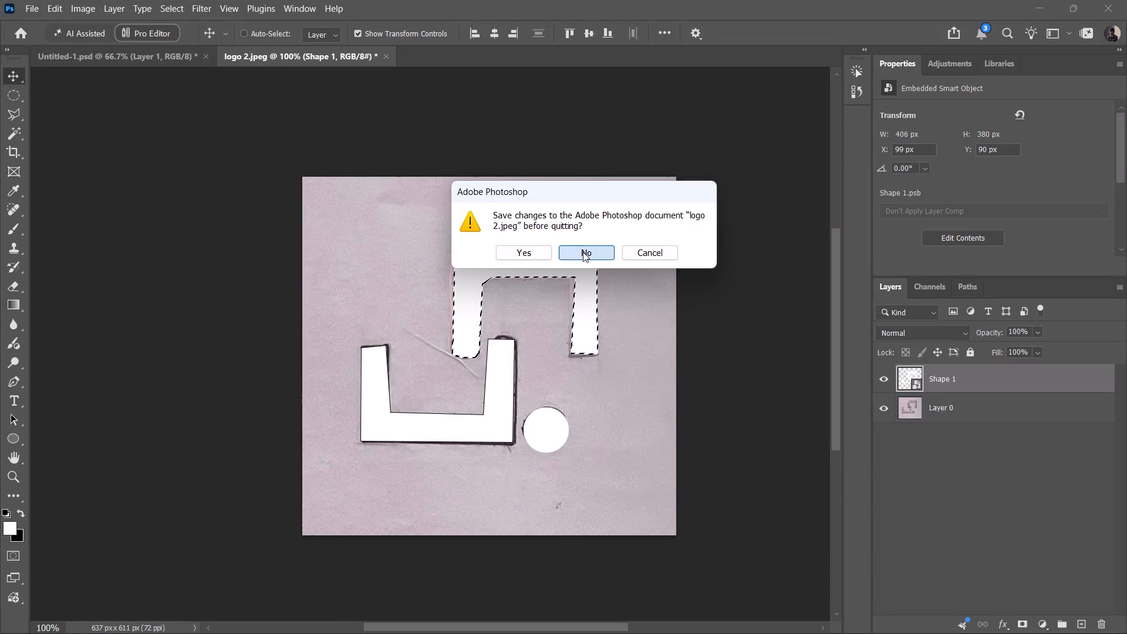